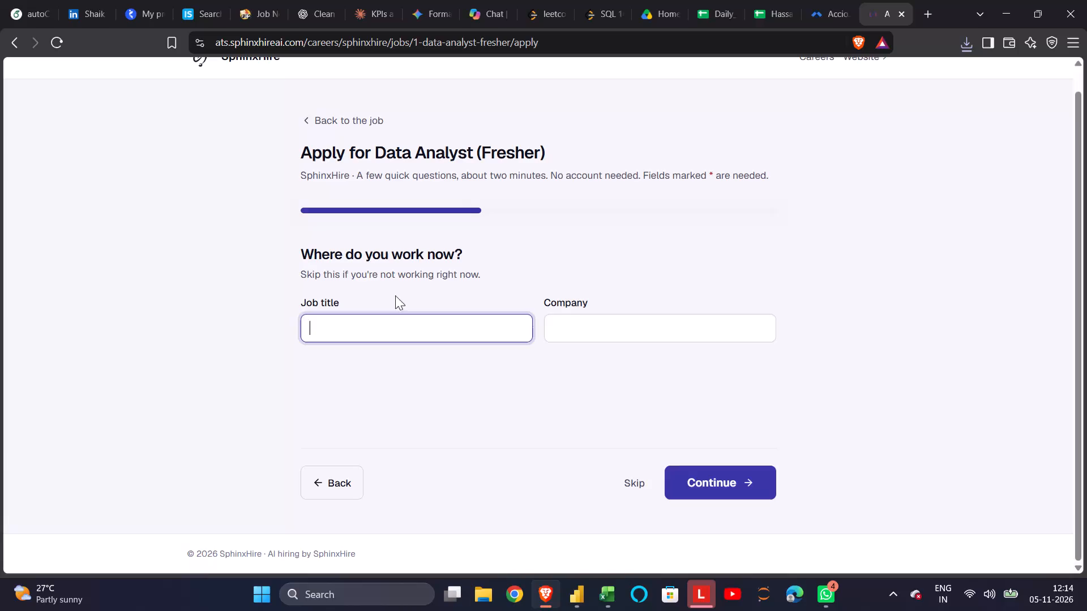
Skip the current-employment questions and submit 0 years of total experience with Immediate as the joining availability.
left_click(630, 476)
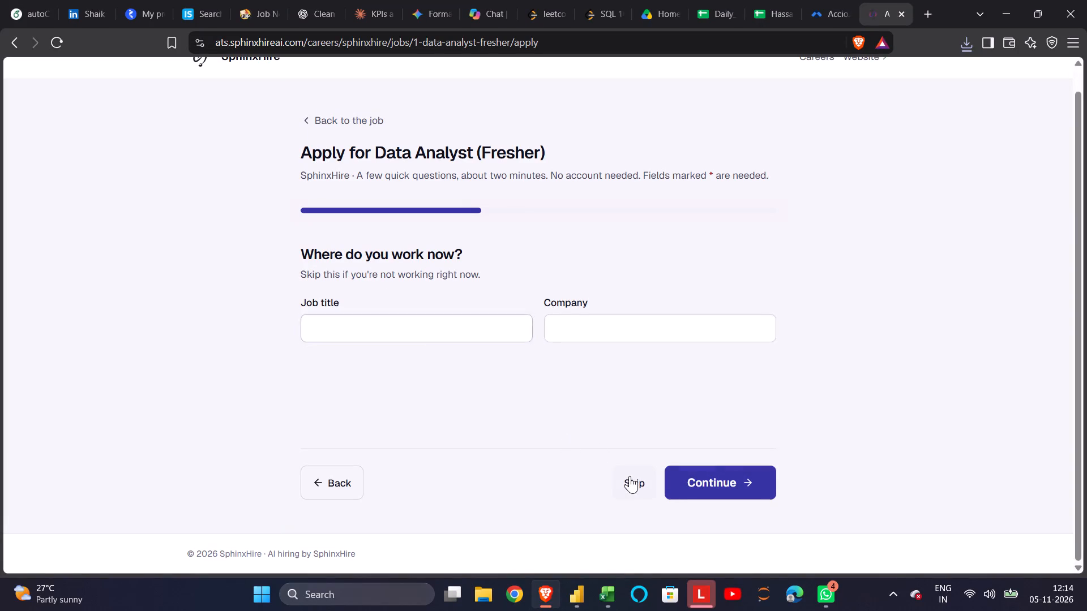
key("0")
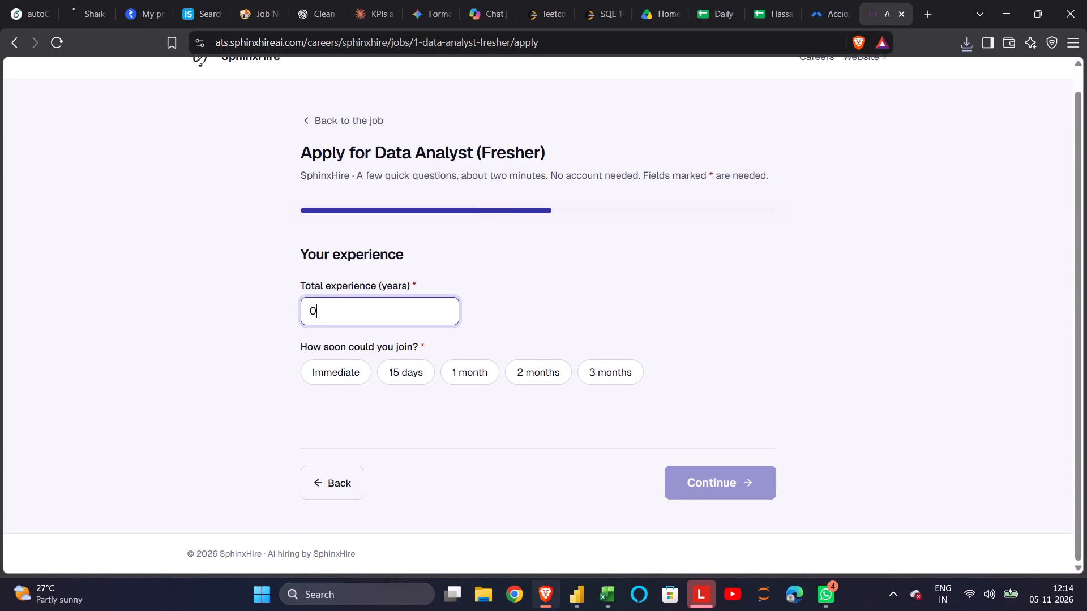
left_click(332, 379)
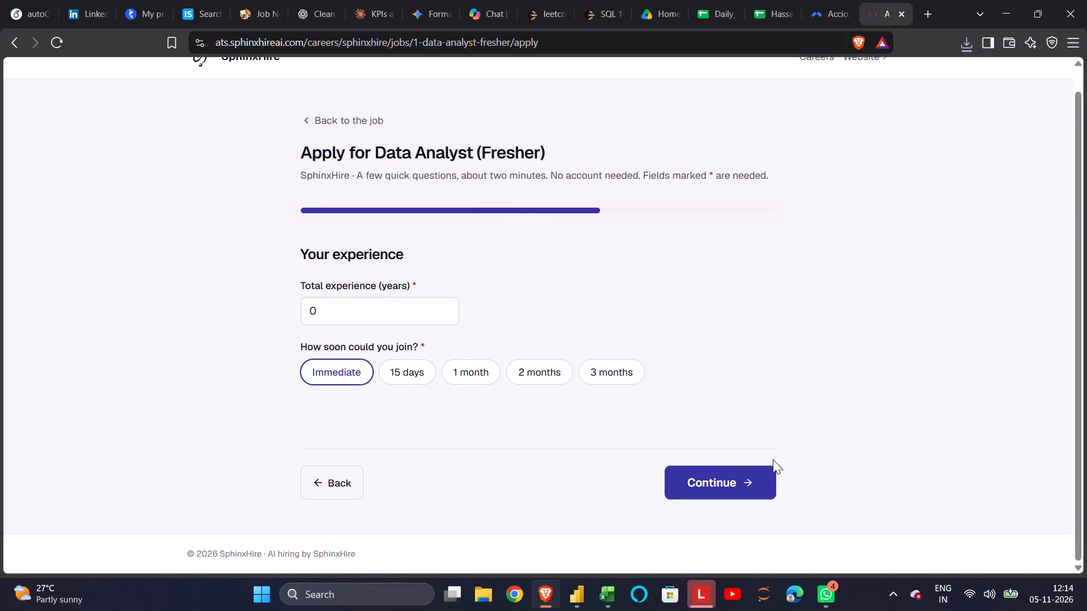
left_click(735, 496)
Submit a current CTC of 0 and an expected CTC of 7 lakhs a year.
left_click(458, 316)
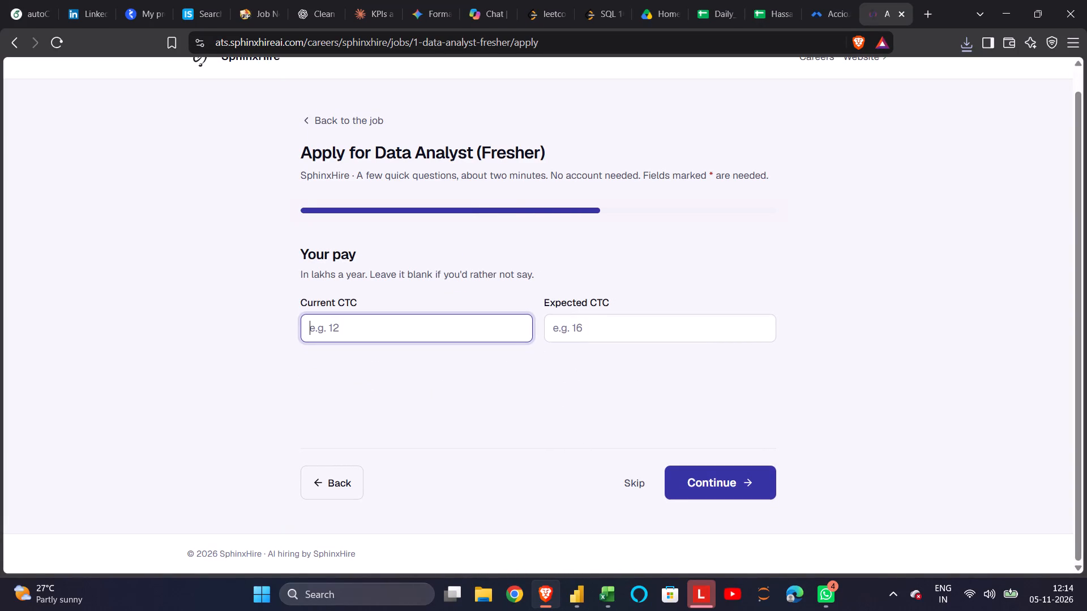
key("0")
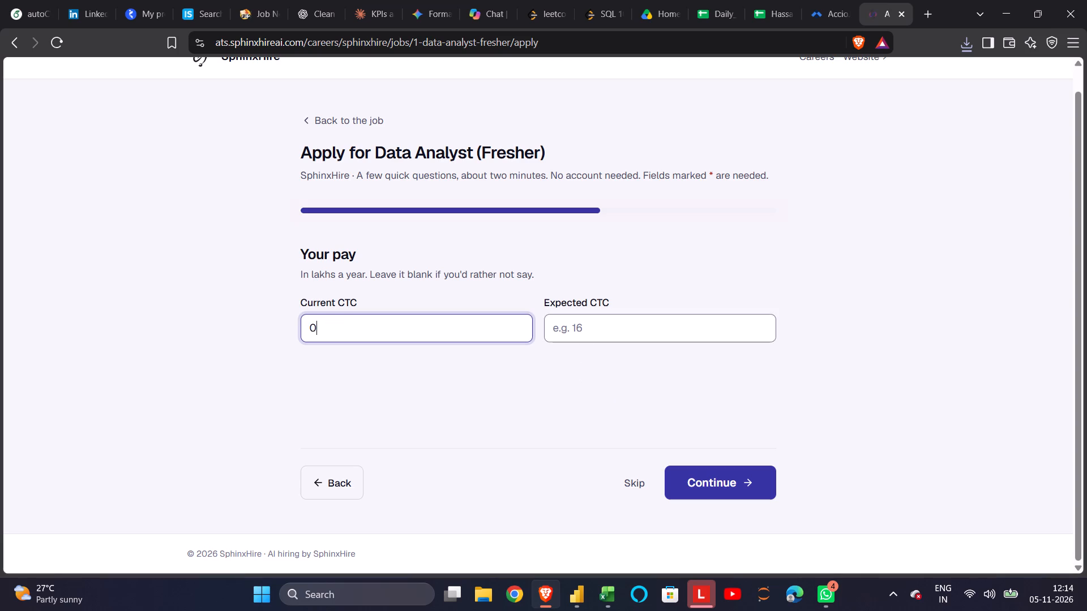
left_click(619, 329)
key("7")
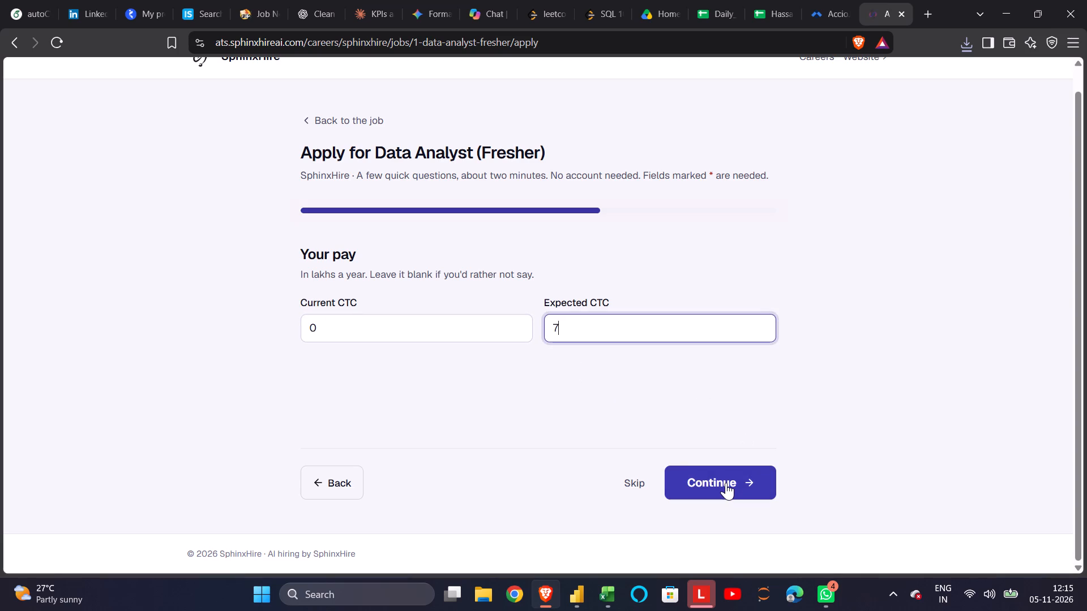
left_click(726, 483)
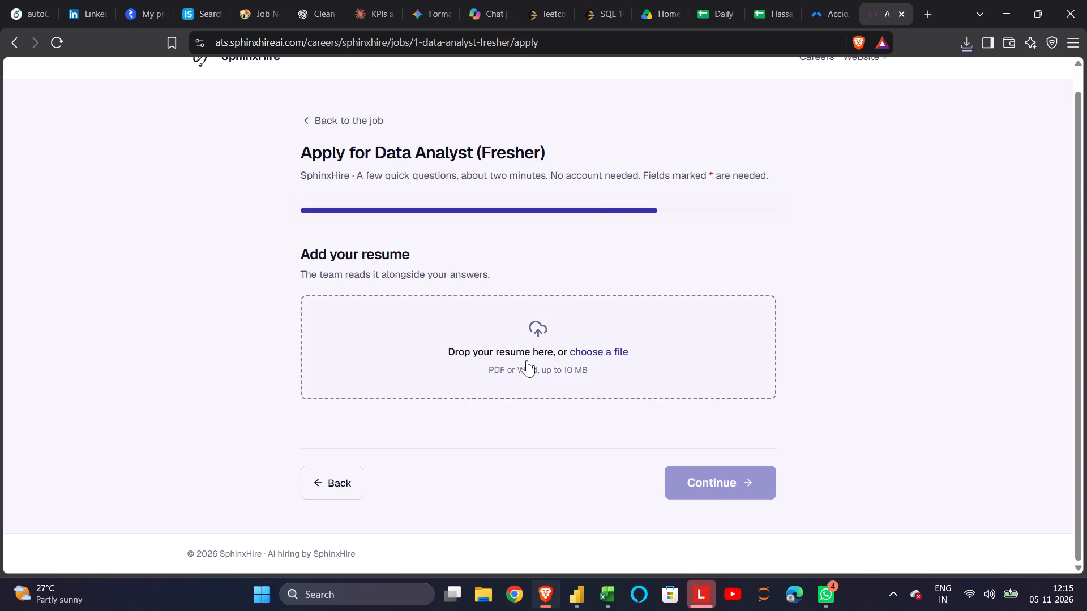
Attach sphin.pdf from the Downloads folder as the resume and continue to the consent page.
left_click(527, 360)
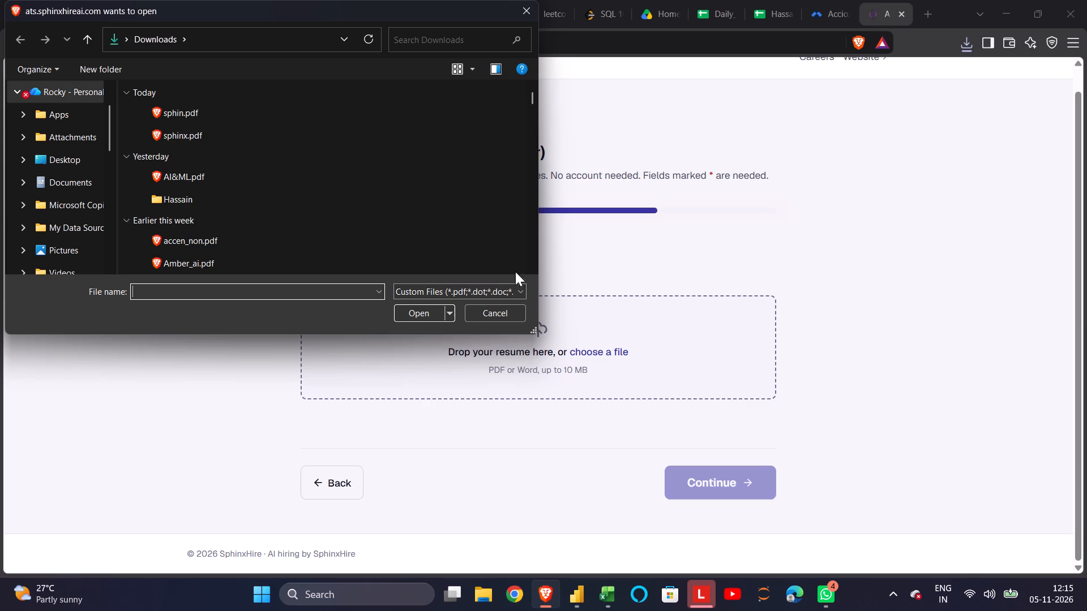
left_click(213, 114)
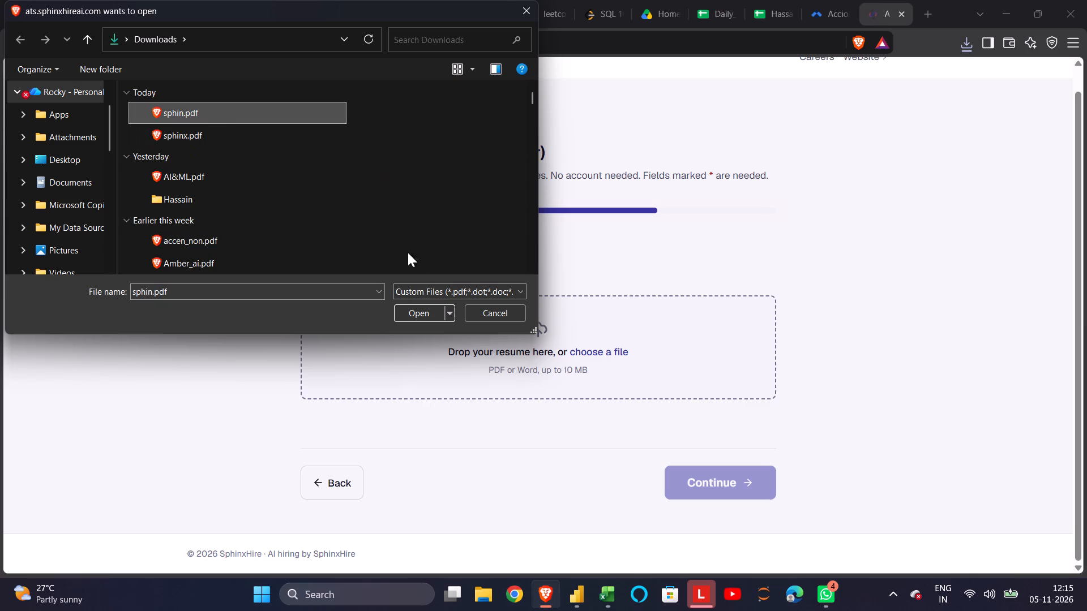
left_click(419, 305)
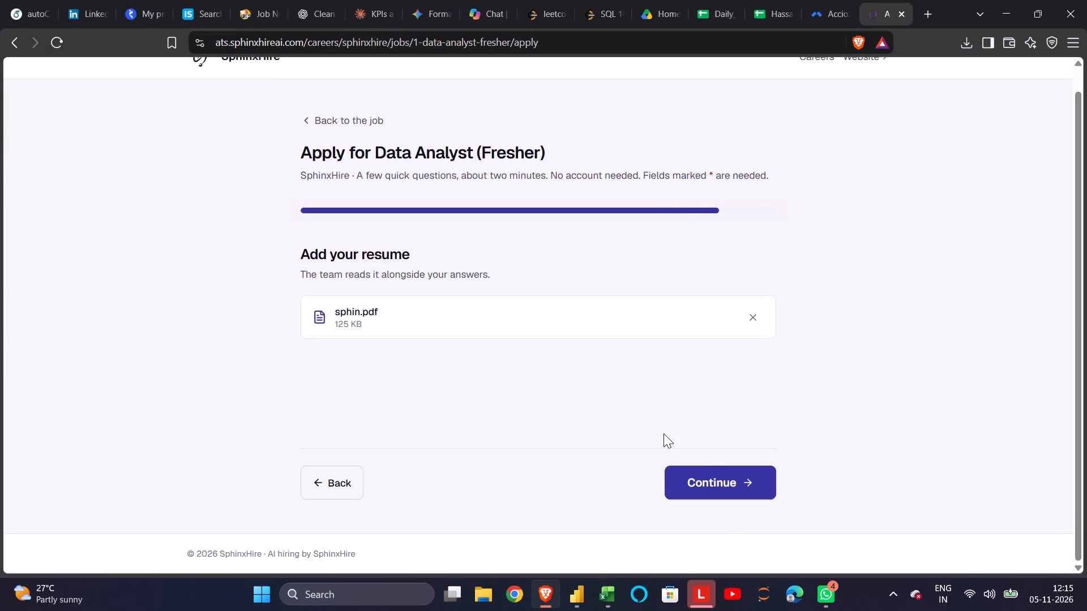
left_click(723, 492)
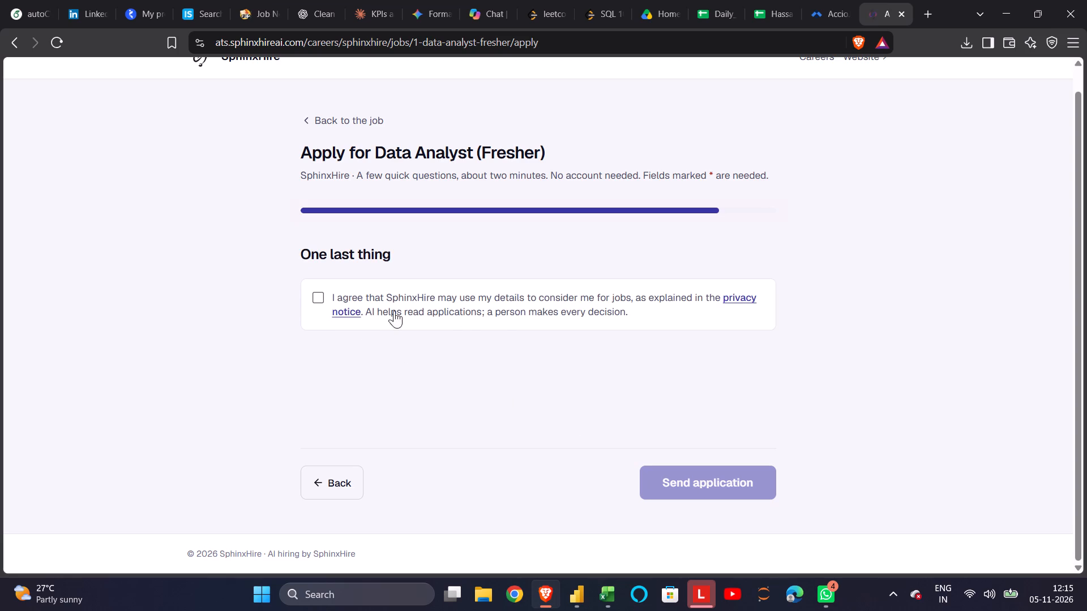
Agree to SphinxHire using the applicant details under the privacy notice and try to send the application.
left_click(320, 292)
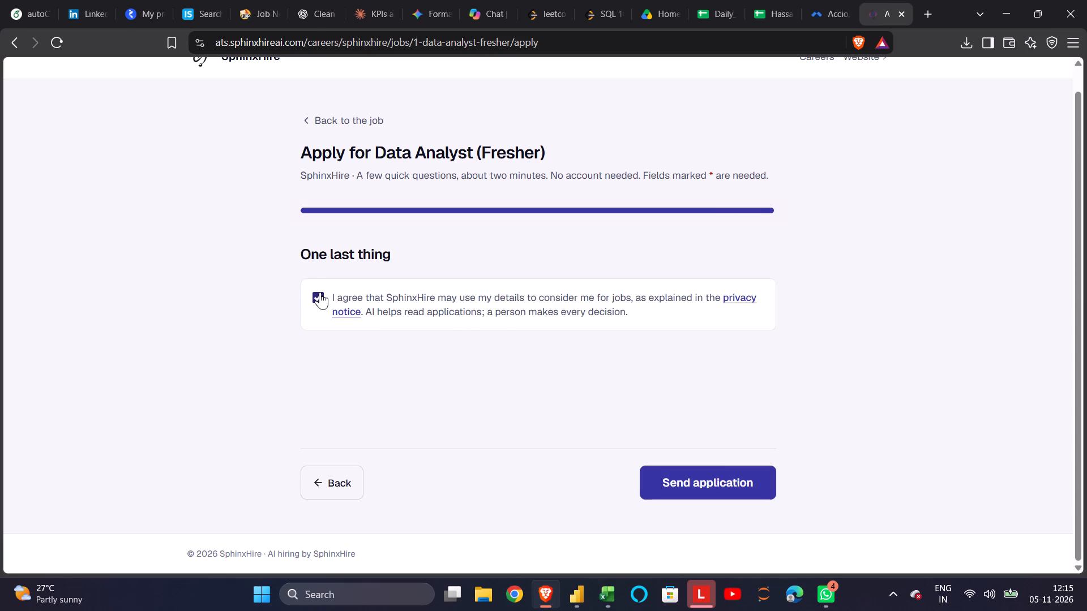
left_click(689, 474)
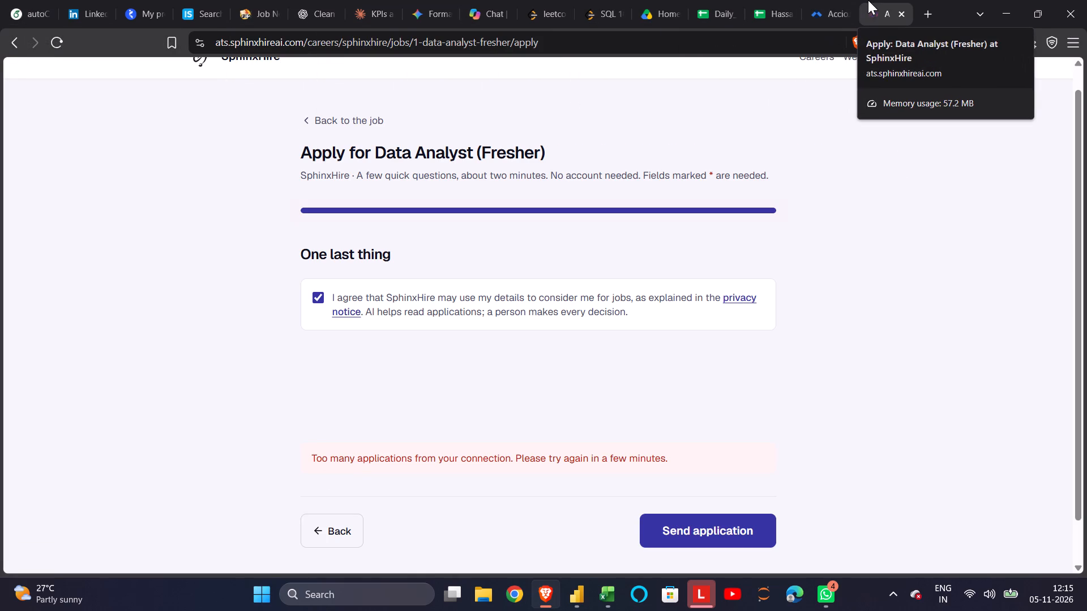
Go back to the top of the Data Analyst (Fresher) job posting and reload the page.
scroll(319, 166, "up", 3)
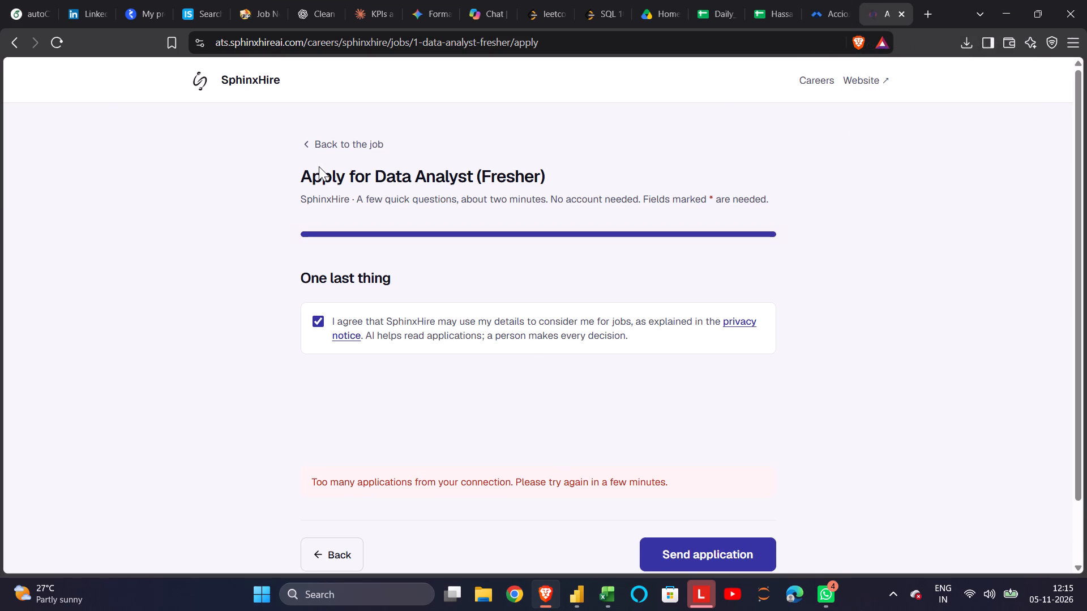
left_click(10, 33)
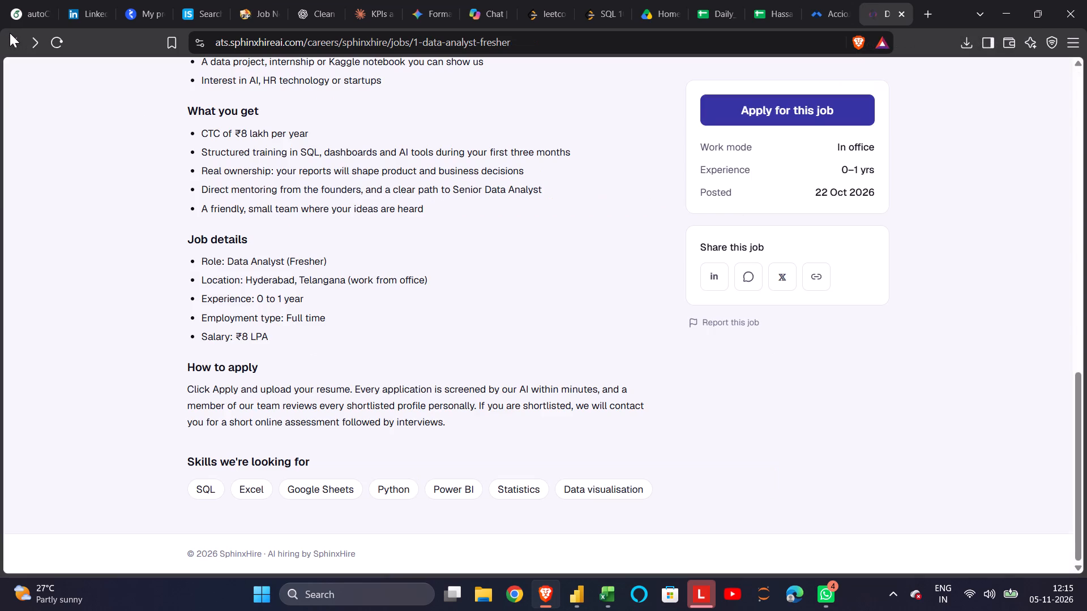
double_click(10, 33)
scroll(179, 192, "up", 4)
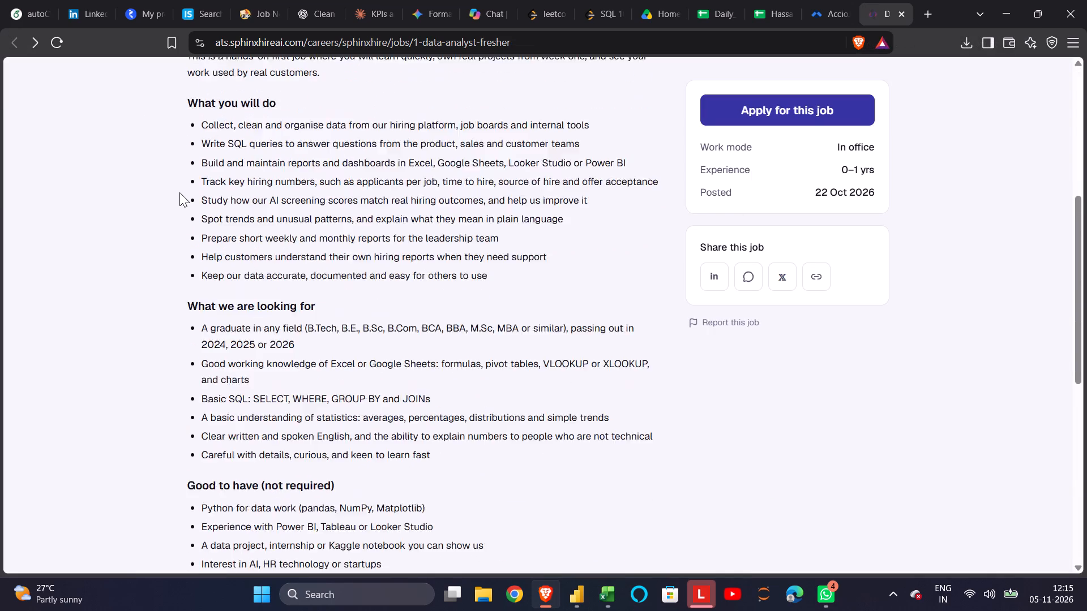
scroll(182, 241, "up", 1)
scroll(234, 242, "up", 2)
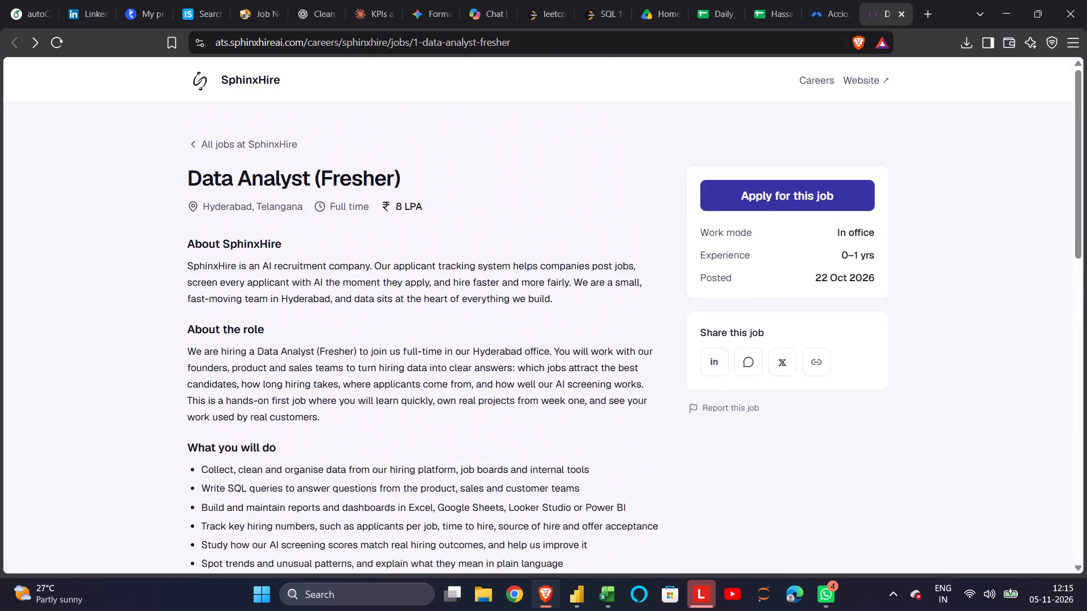
left_click(46, 41)
left_click(58, 42)
triple_click(58, 42)
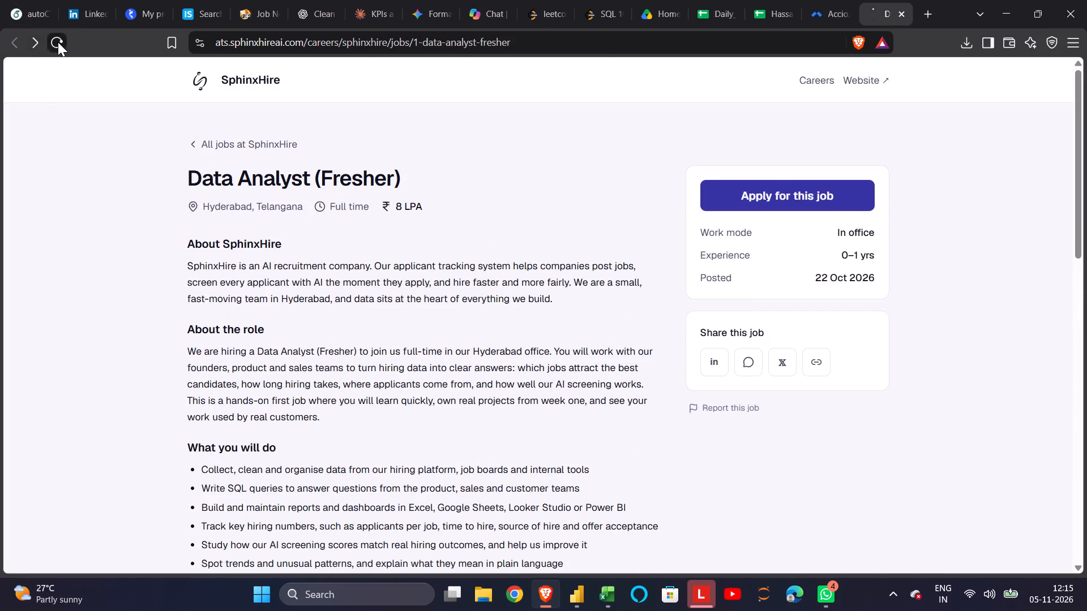
left_click(58, 42)
Switch to Power BI Desktop, collapse 1Table and start a new calculated table in Banking_Loan_project.
left_click(565, 610)
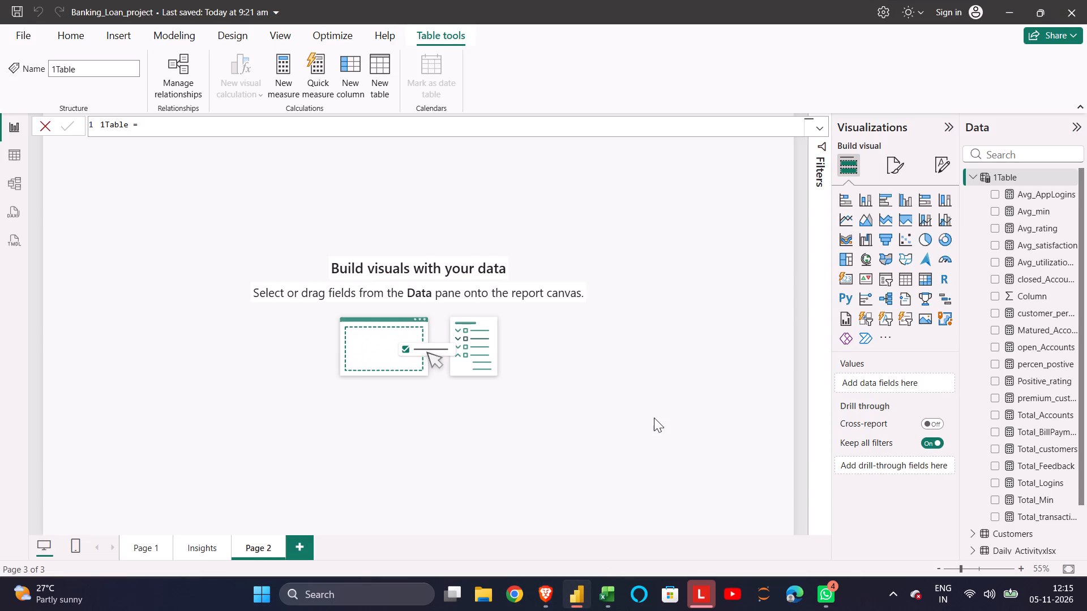
left_click(970, 175)
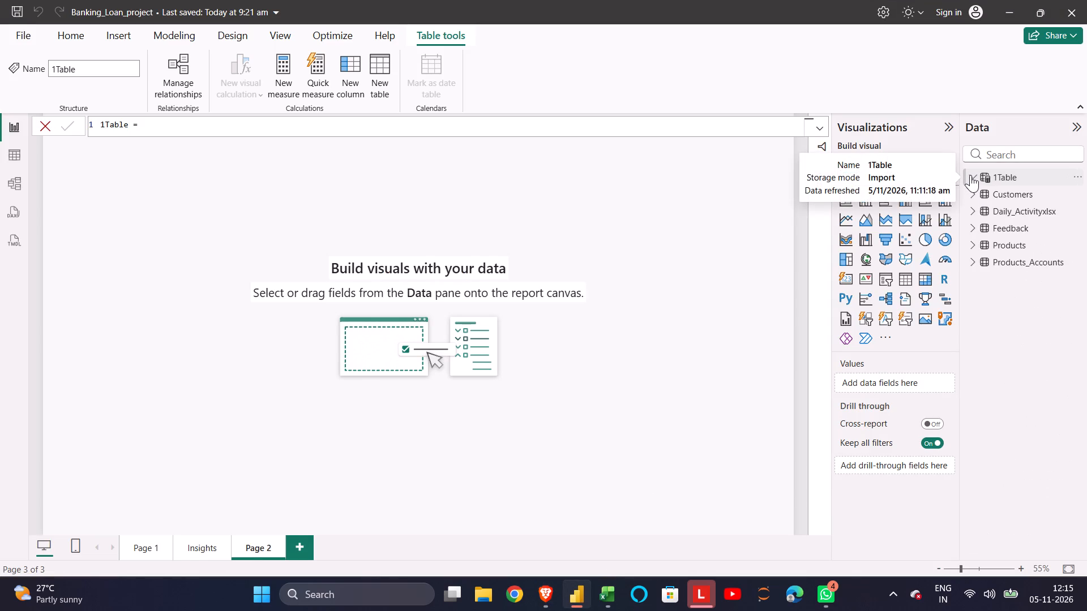
left_click(369, 81)
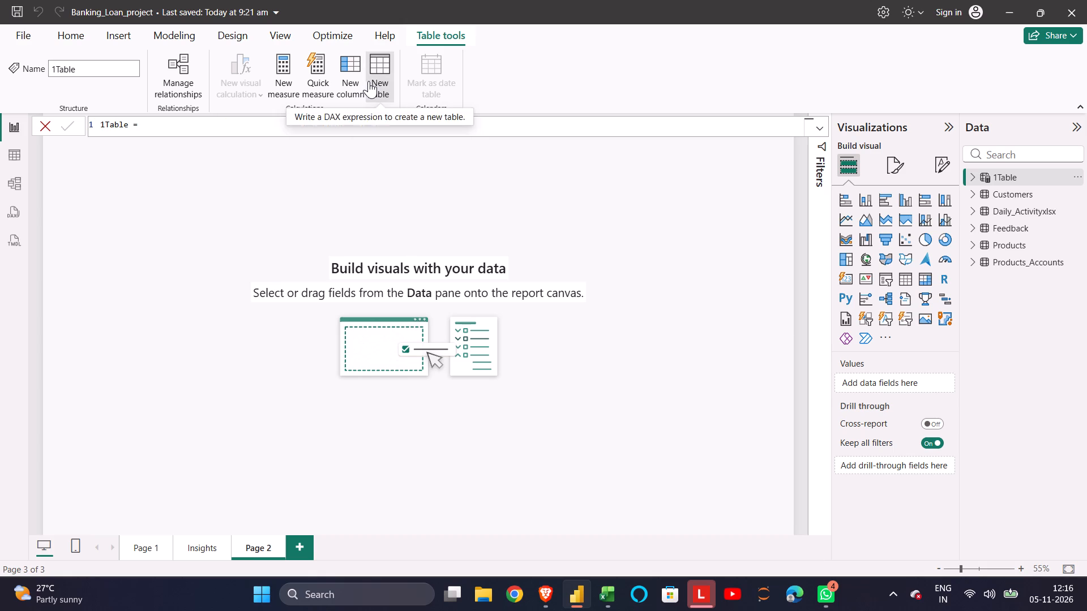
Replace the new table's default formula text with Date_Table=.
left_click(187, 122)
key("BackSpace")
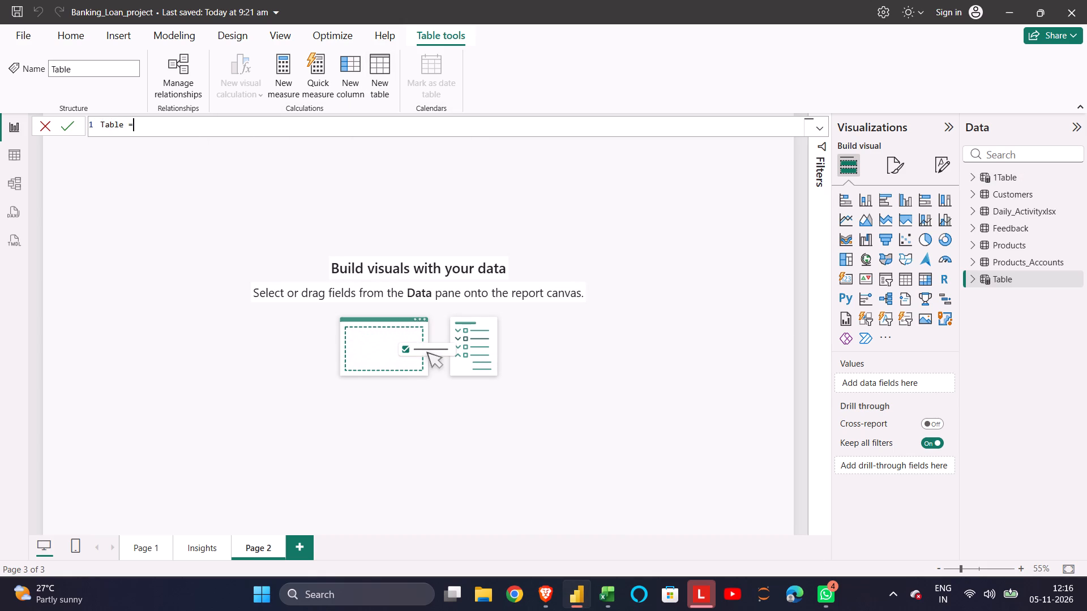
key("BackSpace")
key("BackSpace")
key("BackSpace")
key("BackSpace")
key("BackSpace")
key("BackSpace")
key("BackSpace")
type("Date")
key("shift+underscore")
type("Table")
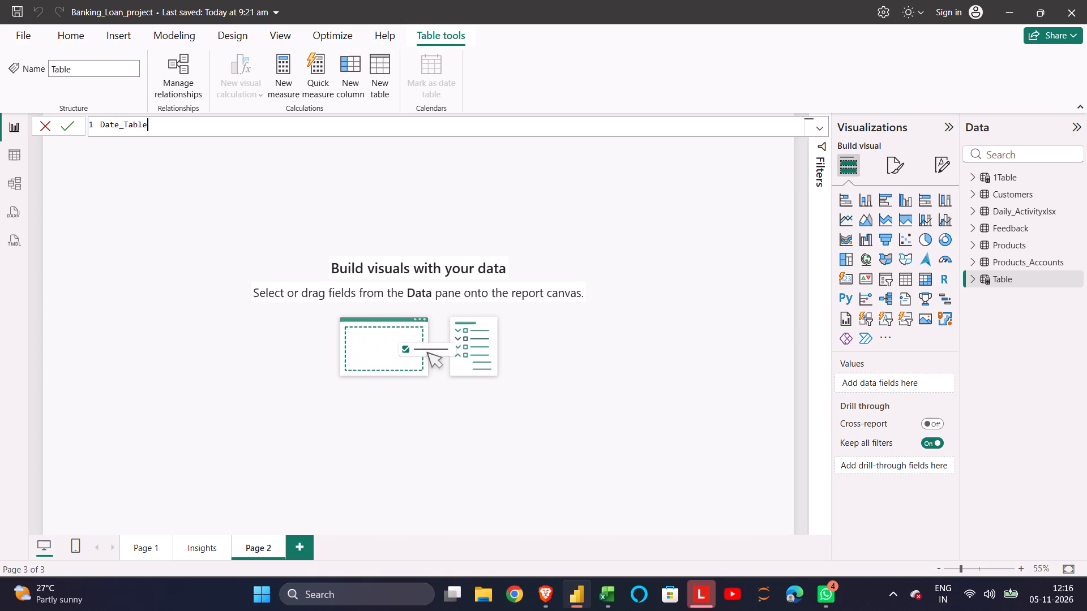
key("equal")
left_click(559, 605)
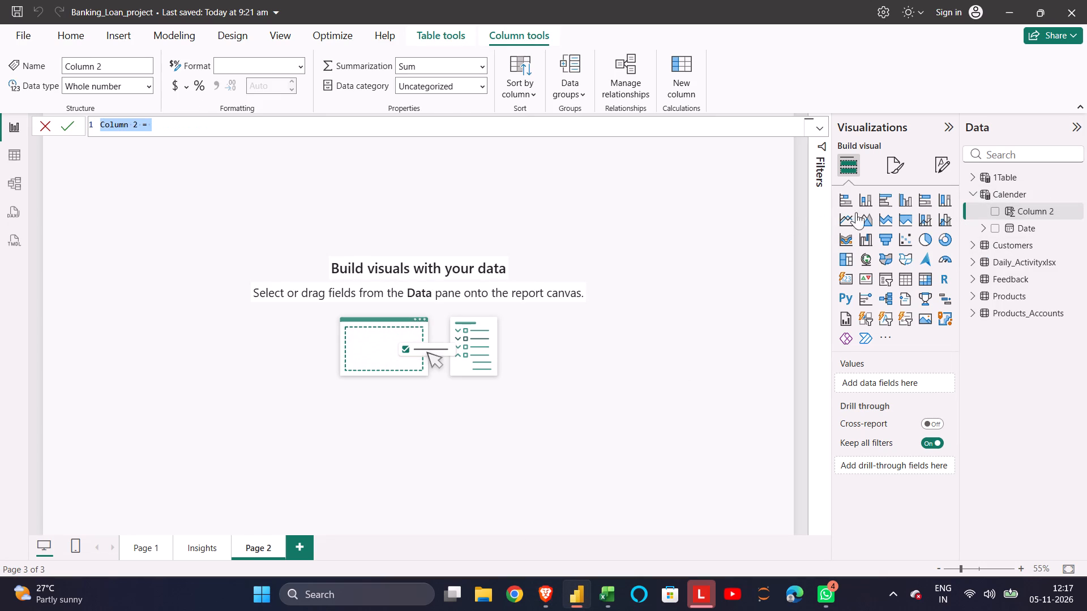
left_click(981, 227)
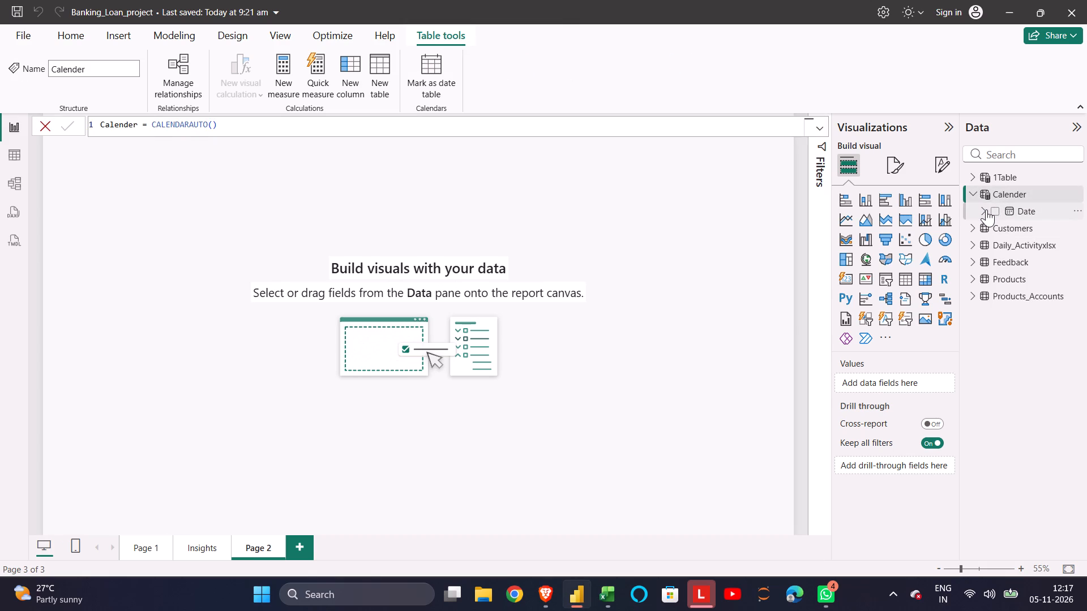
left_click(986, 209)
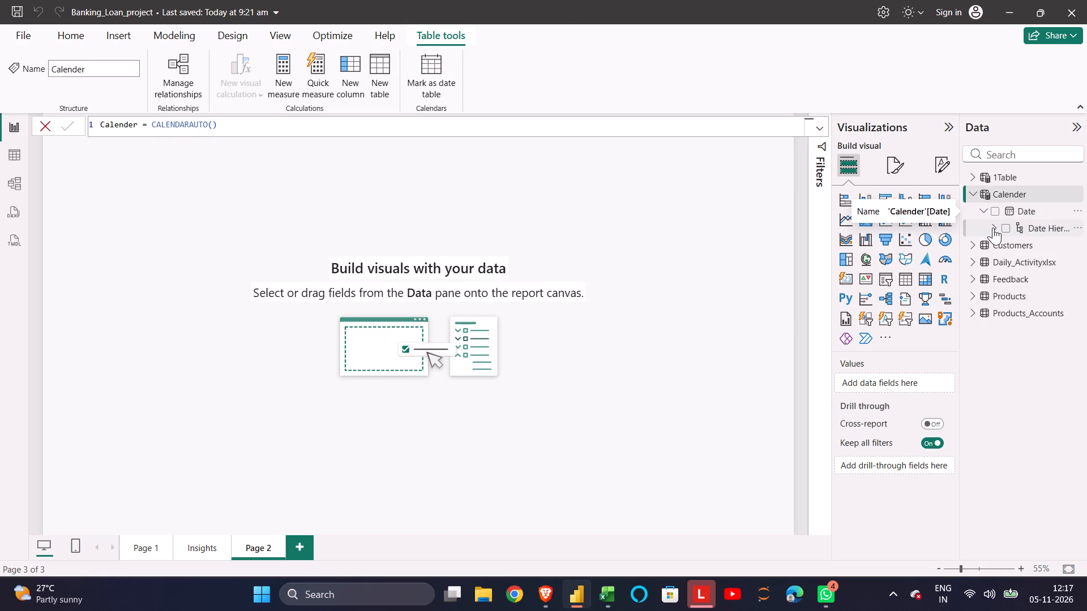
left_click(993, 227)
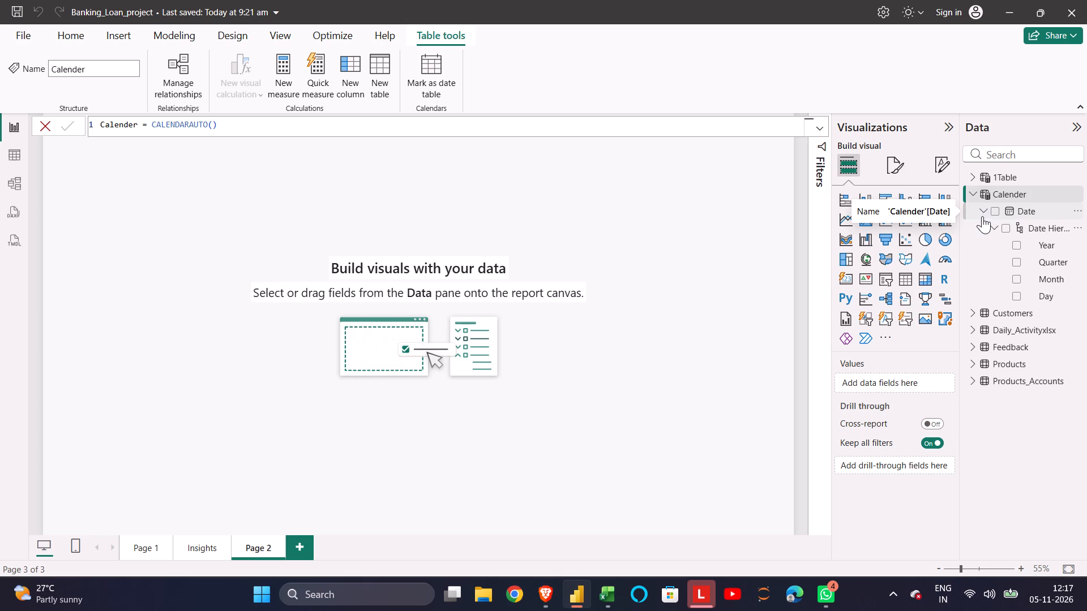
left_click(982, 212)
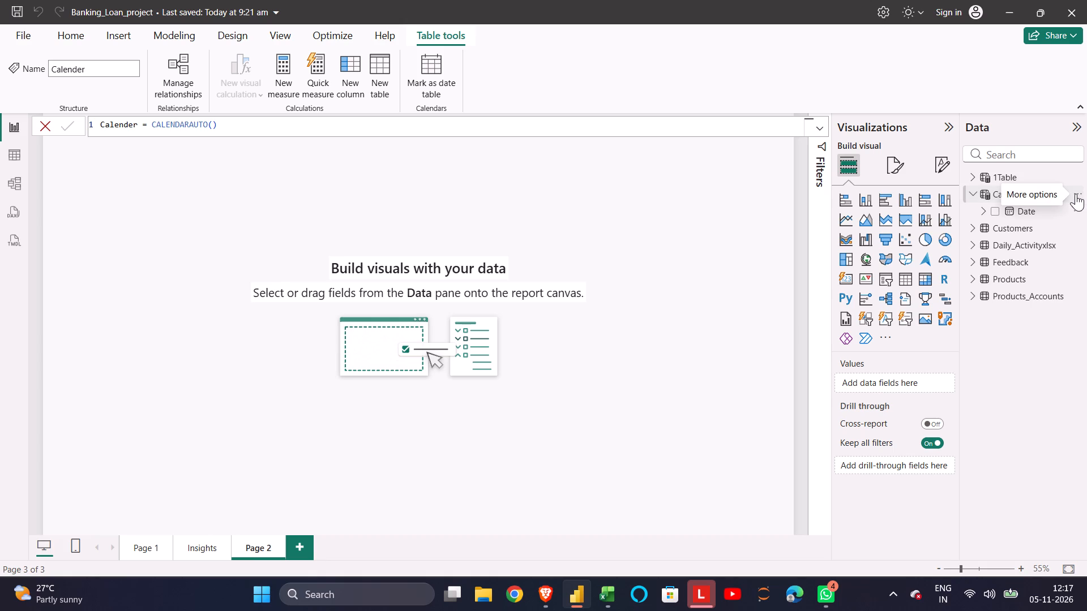
Add a calculated column to the Calender table with the formula year = YEAR(Calender[Date]), checking it against ChatGPT's Year DAX.
left_click(363, 75)
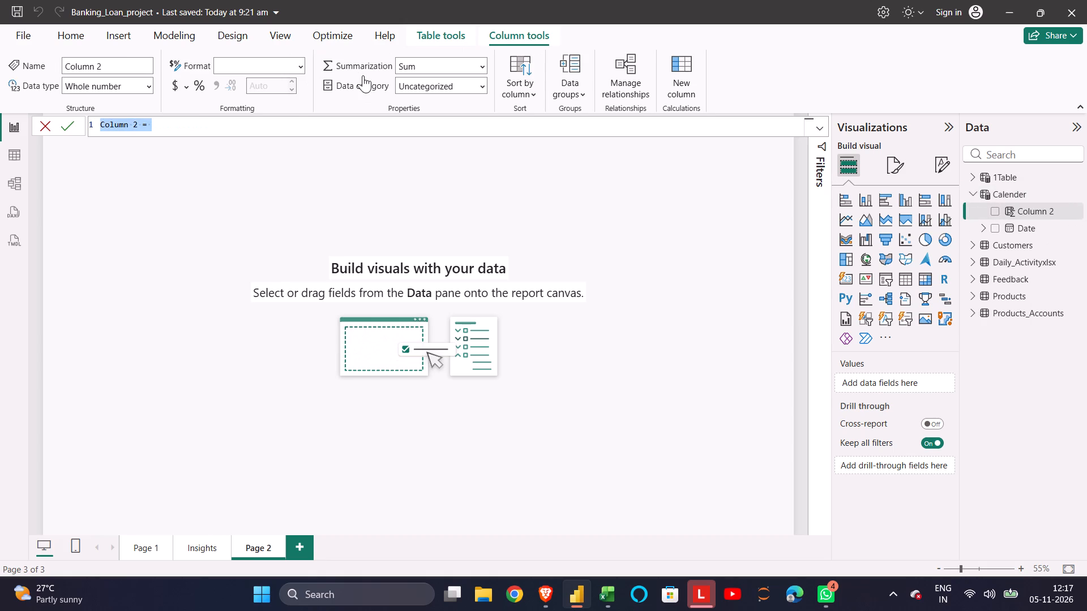
key("BackSpace")
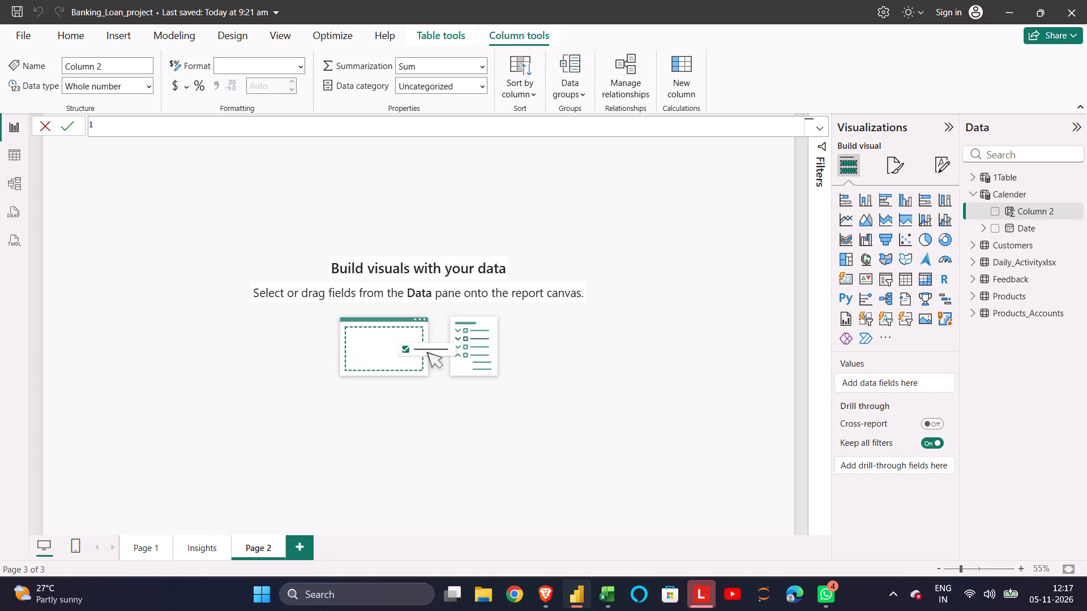
type("year")
left_click(551, 597)
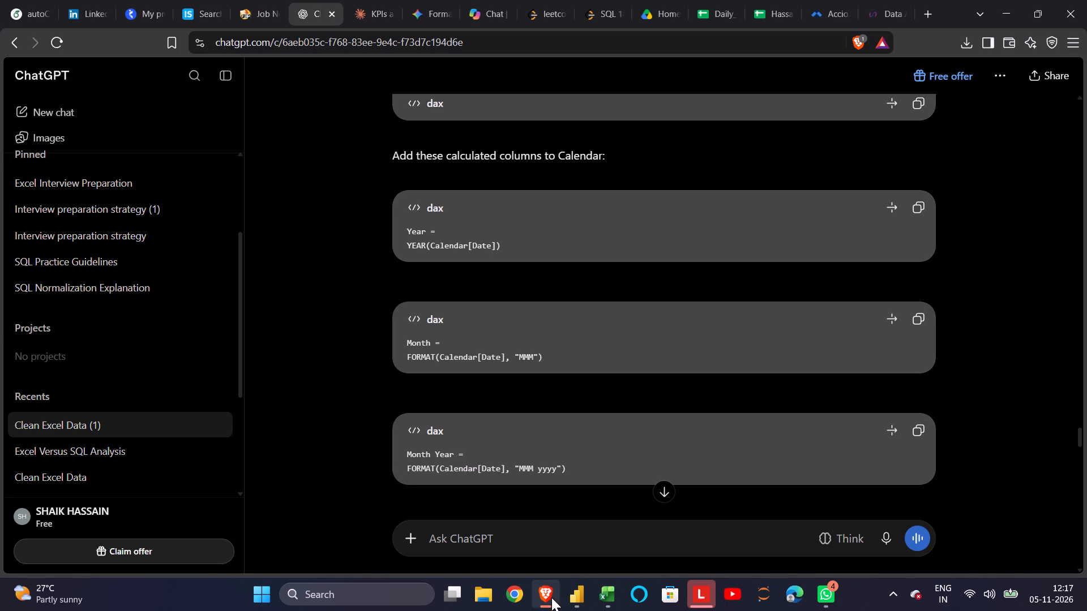
left_click(581, 593)
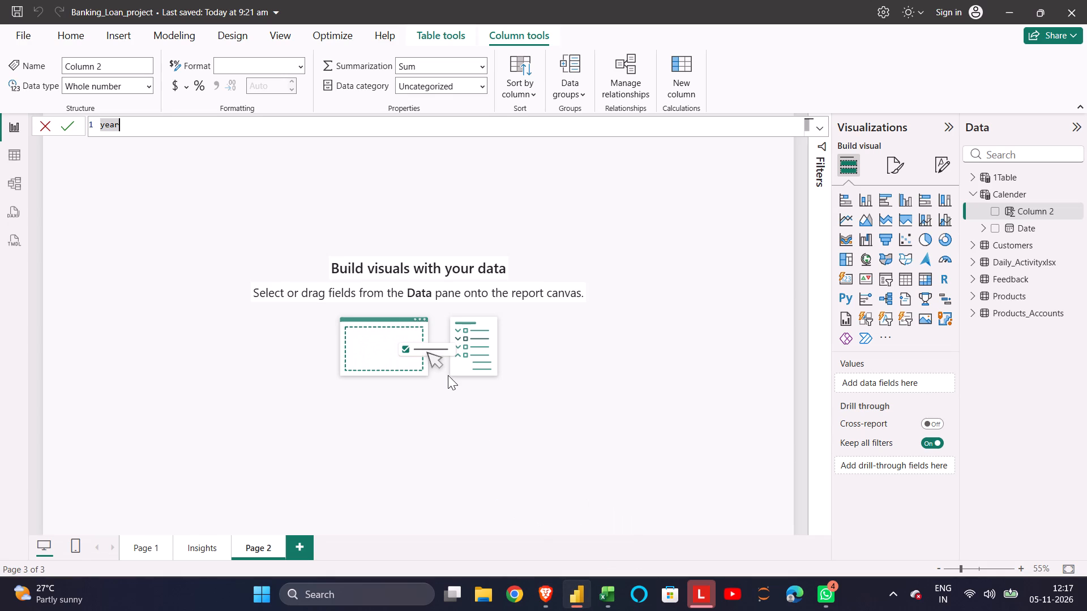
type("=year")
key("Return")
type("cal")
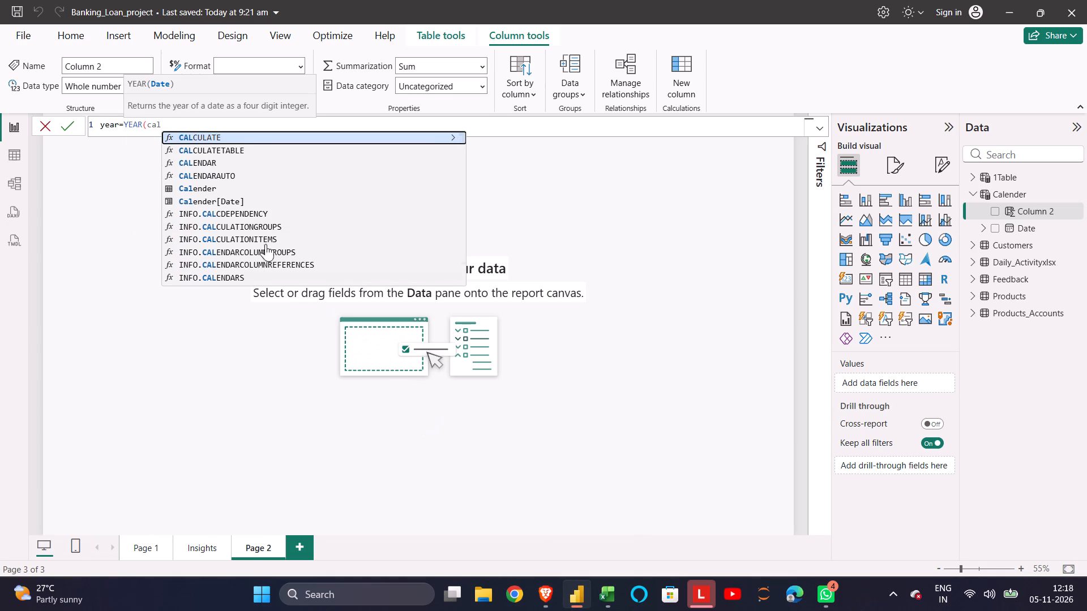
left_click(250, 201)
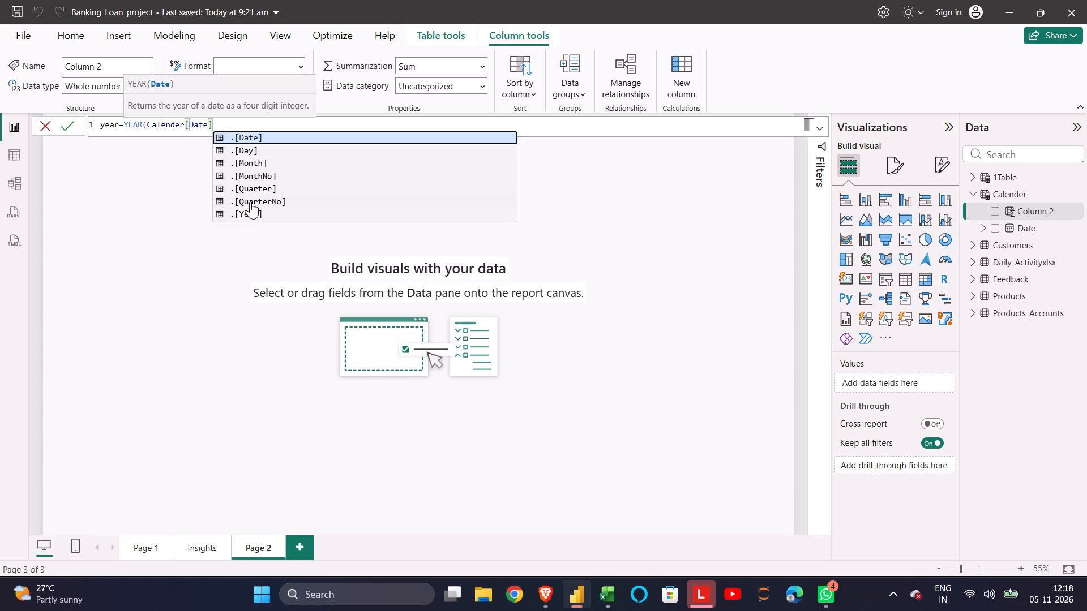
left_click(556, 591)
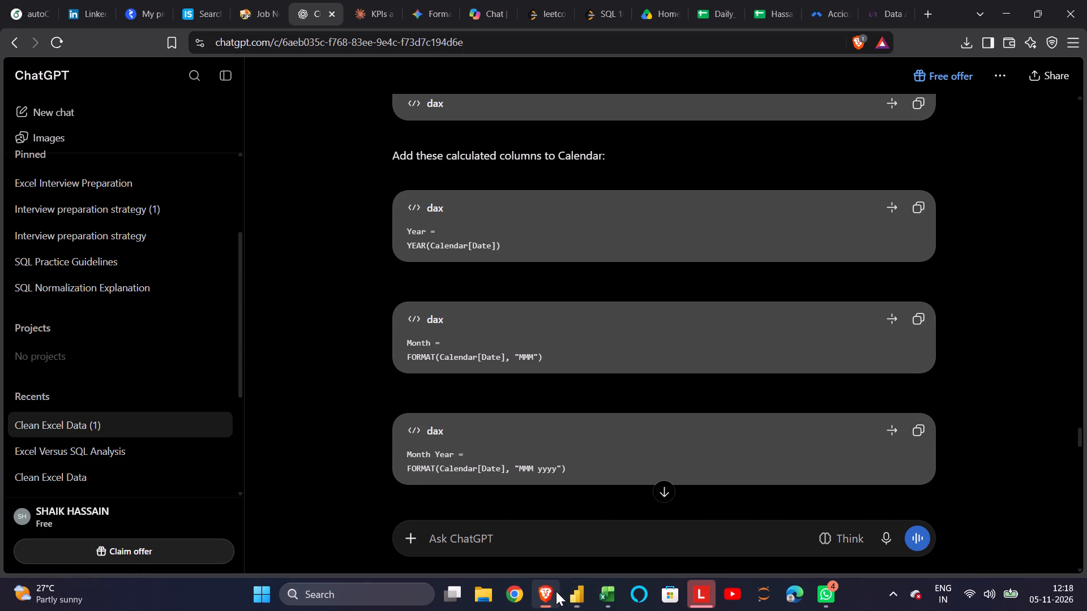
left_click(584, 596)
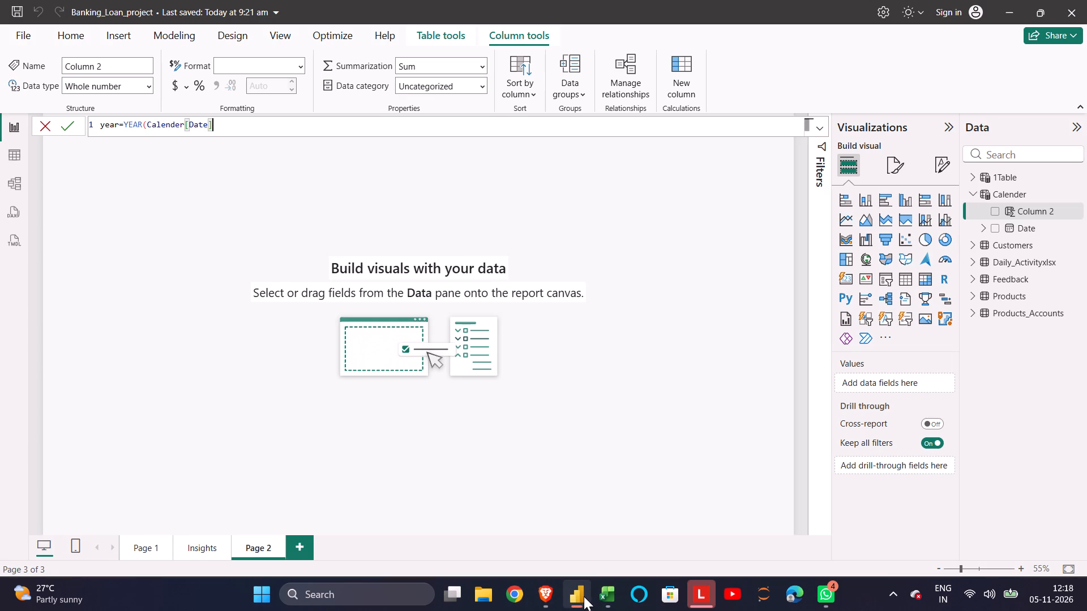
key("Return")
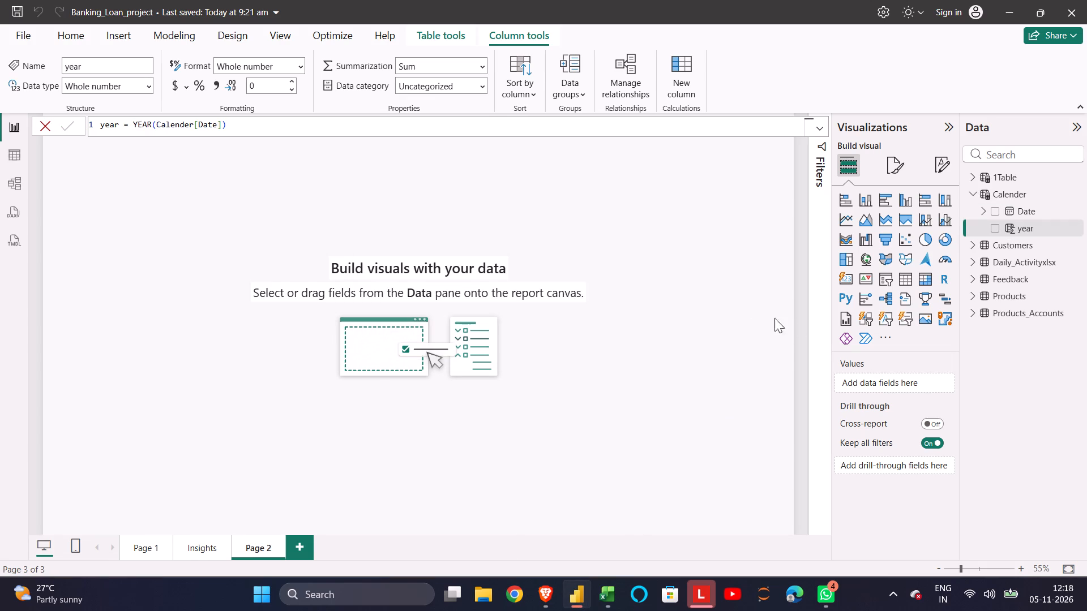
Add another calculated column to the Calender table with the formula month = MONTH(Calender[Date].[Month]).
left_click(677, 80)
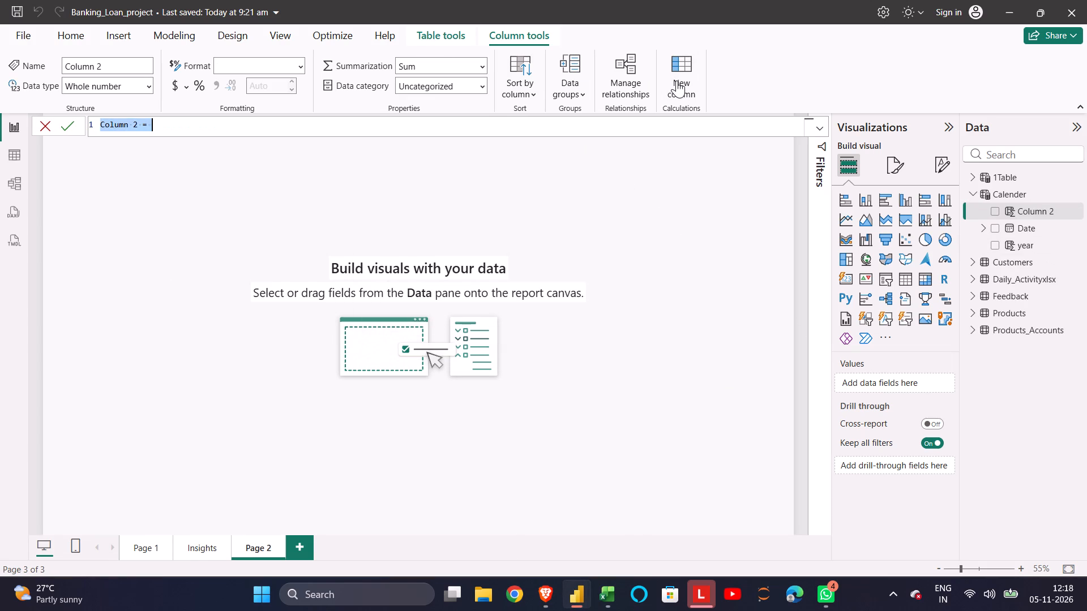
key("BackSpace")
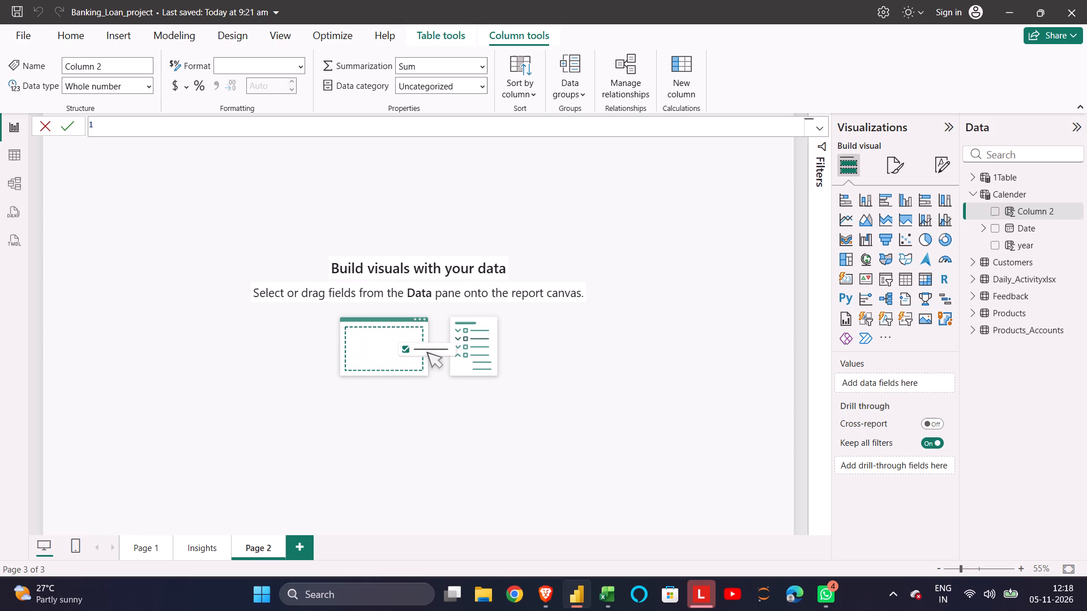
type("mon")
type("th")
type("=mont")
key("Return")
type("cal")
key("Down")
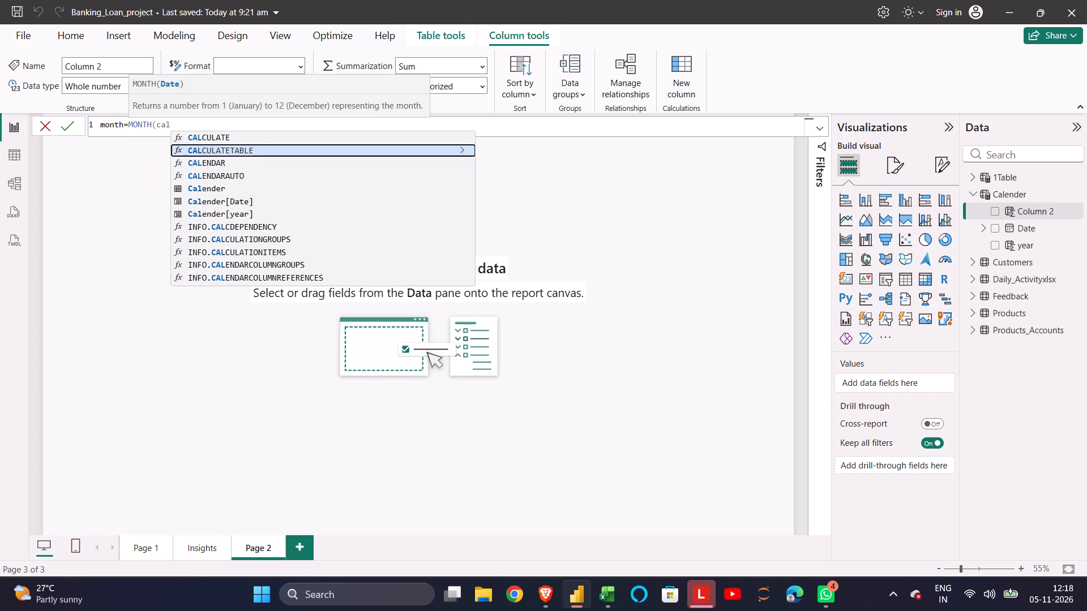
key("Down")
key("Down")
key("Down")
key("Down")
key("Return")
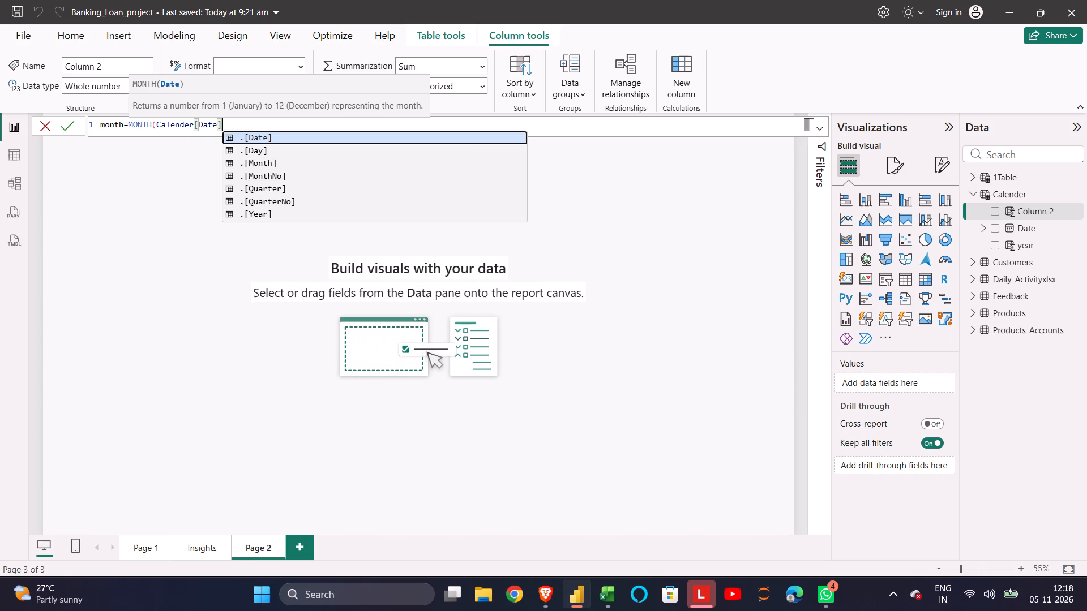
key("Return")
key("BackSpace")
key("BackSpace")
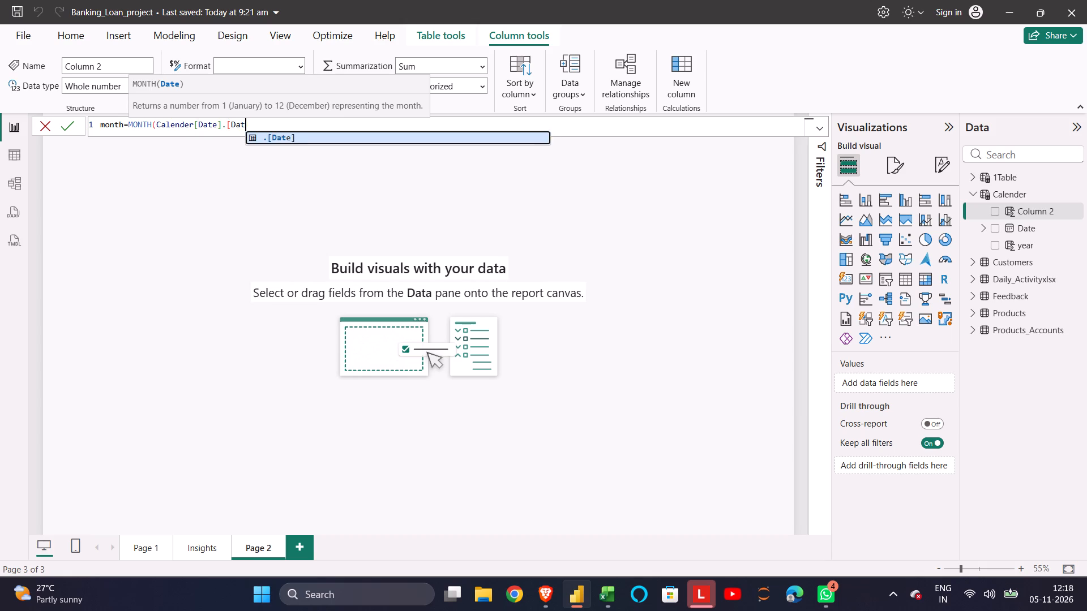
key("BackSpace")
key("BackSpace")
key("BackSpace")
key("BackSpace")
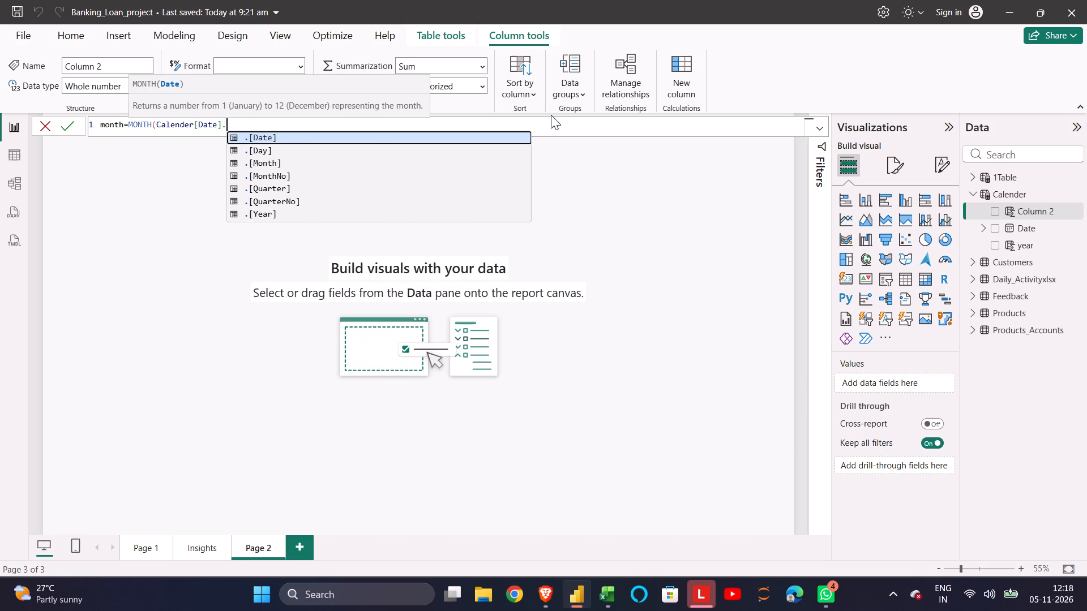
left_click(276, 158)
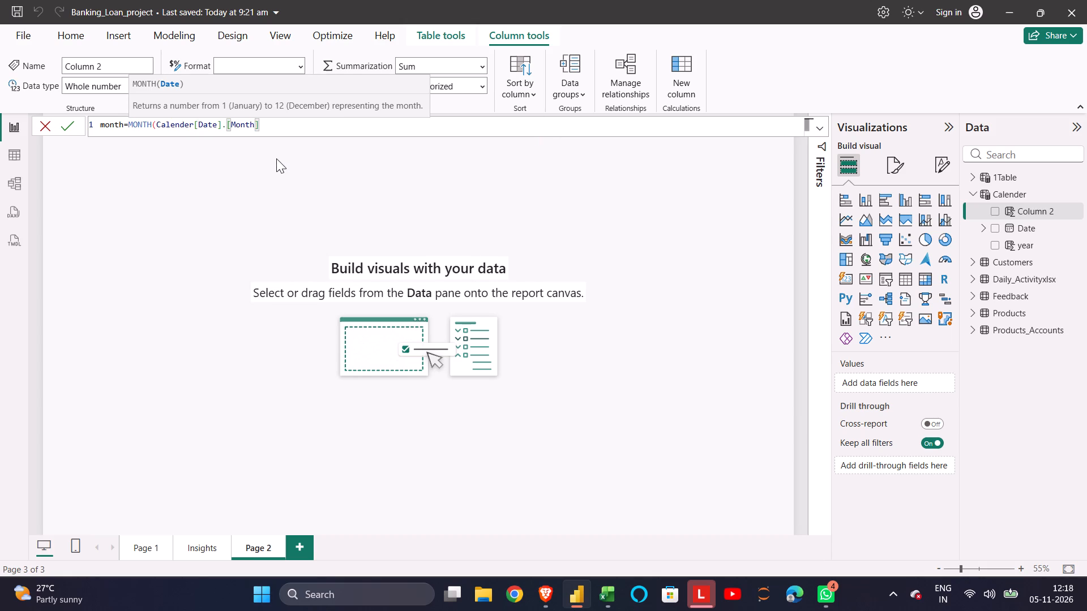
key("Return")
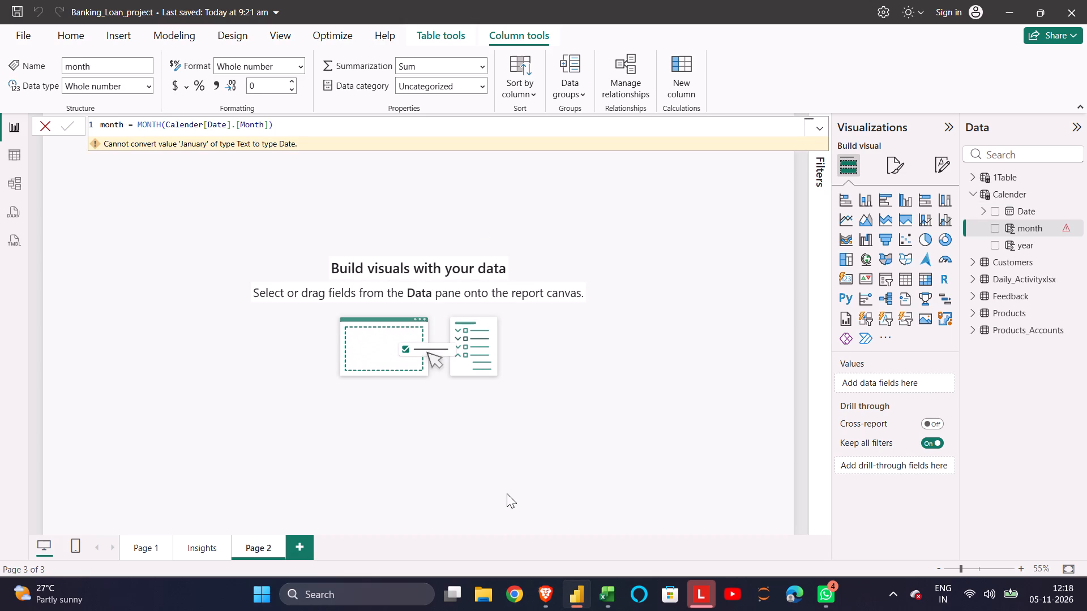
Strip the .[Month] part and the closing brackets from the end of the Calender table's month column formula.
left_click(281, 126)
key("BackSpace")
key("BackSpace")
key("BackSpace")
key("BackSpace")
key("BackSpace")
key("BackSpace")
key("BackSpace")
key("BackSpace")
key("BackSpace")
key("Return")
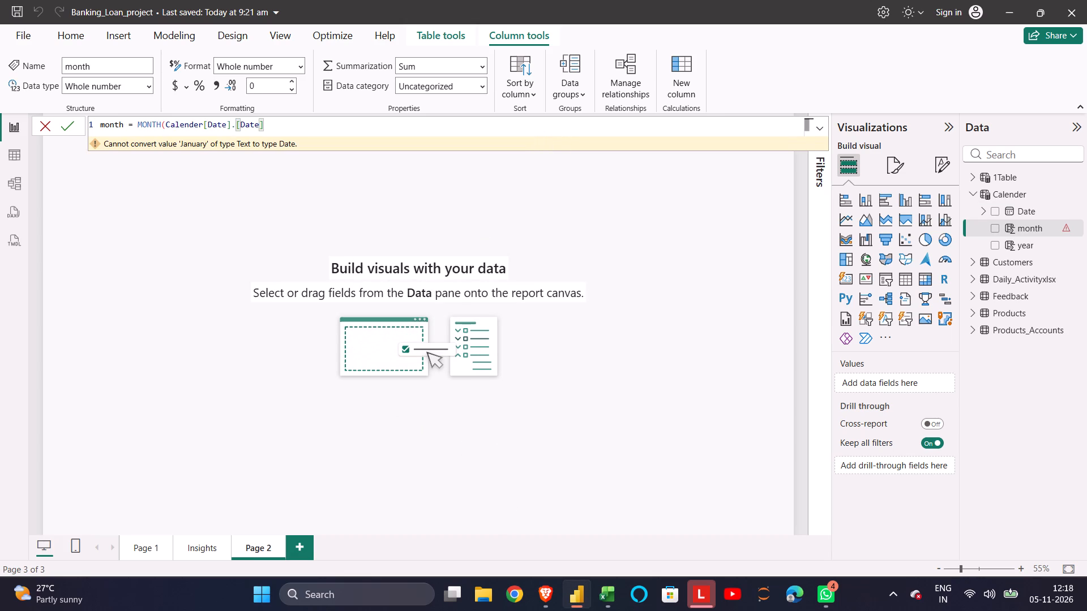
key("BackSpace")
key("BackSpace")
key("BackSpace")
key("BackSpace")
key("BackSpace")
key("BackSpace")
key("BackSpace")
key("BackSpace")
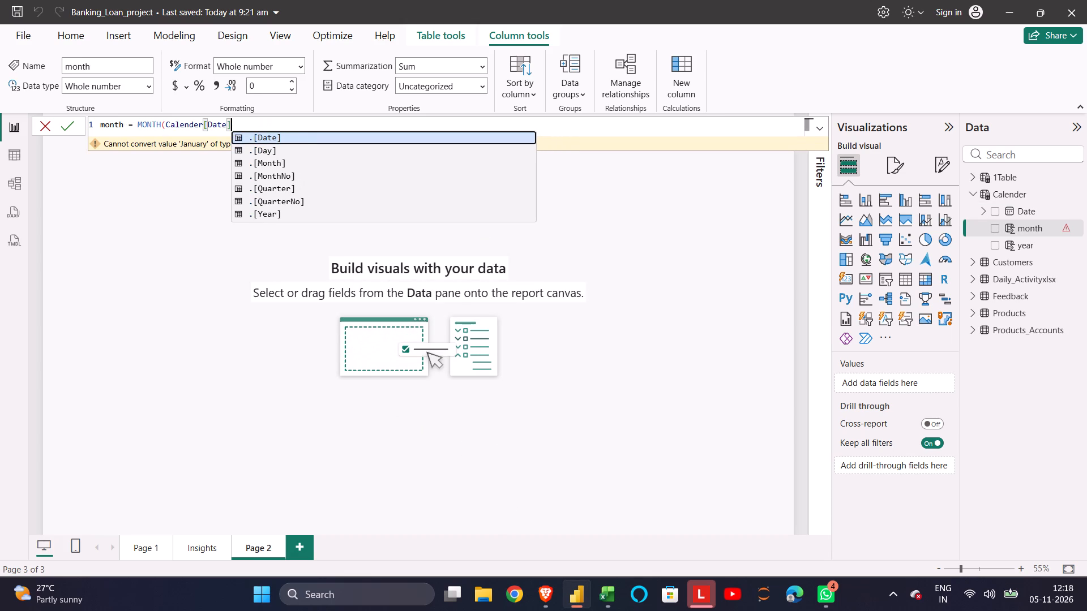
left_click(556, 595)
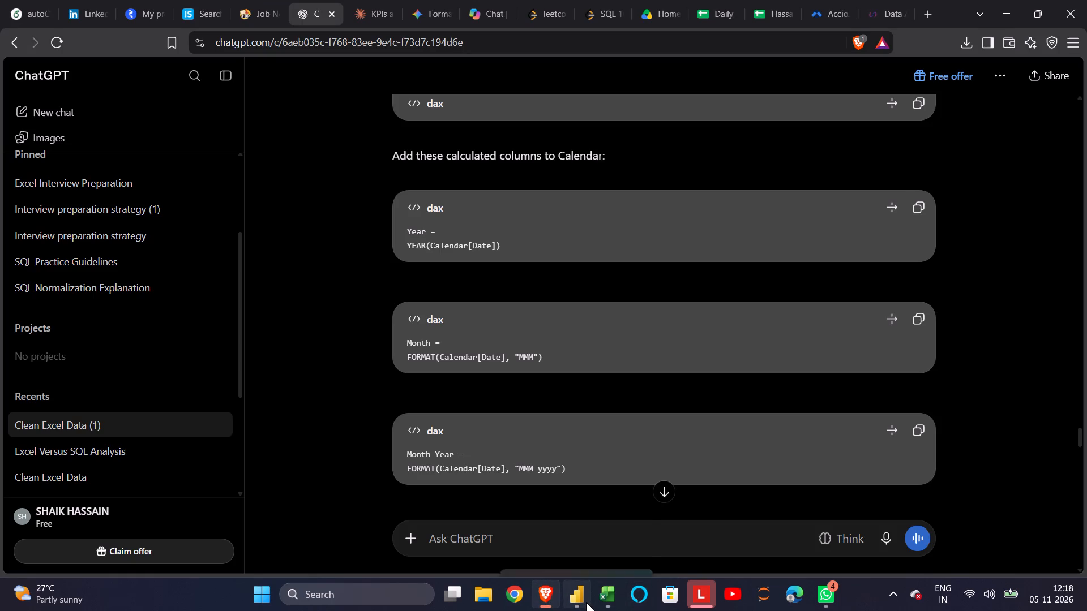
left_click(586, 602)
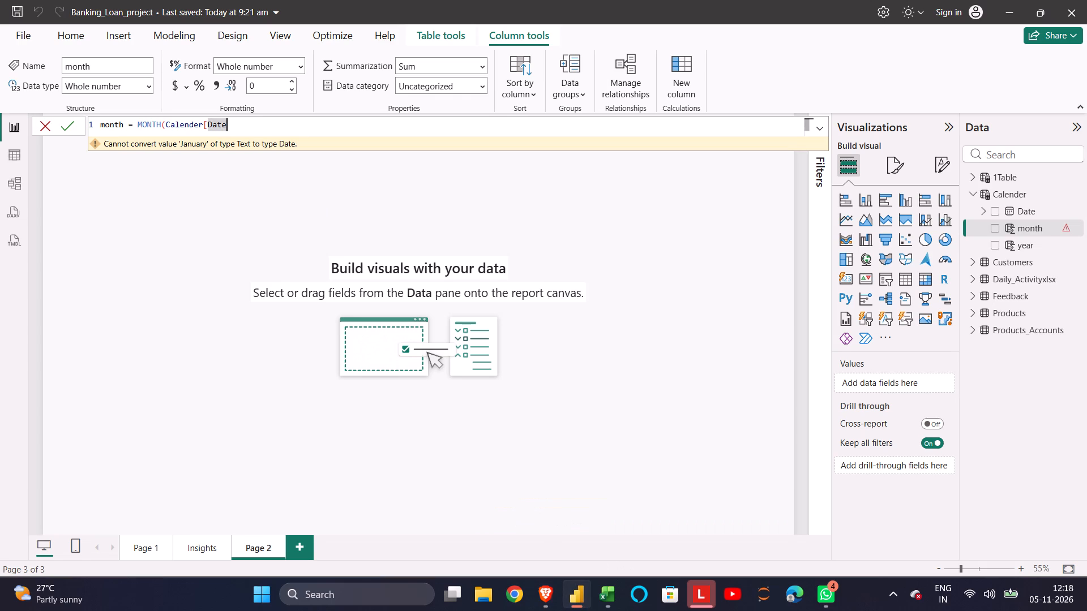
key("bracketright")
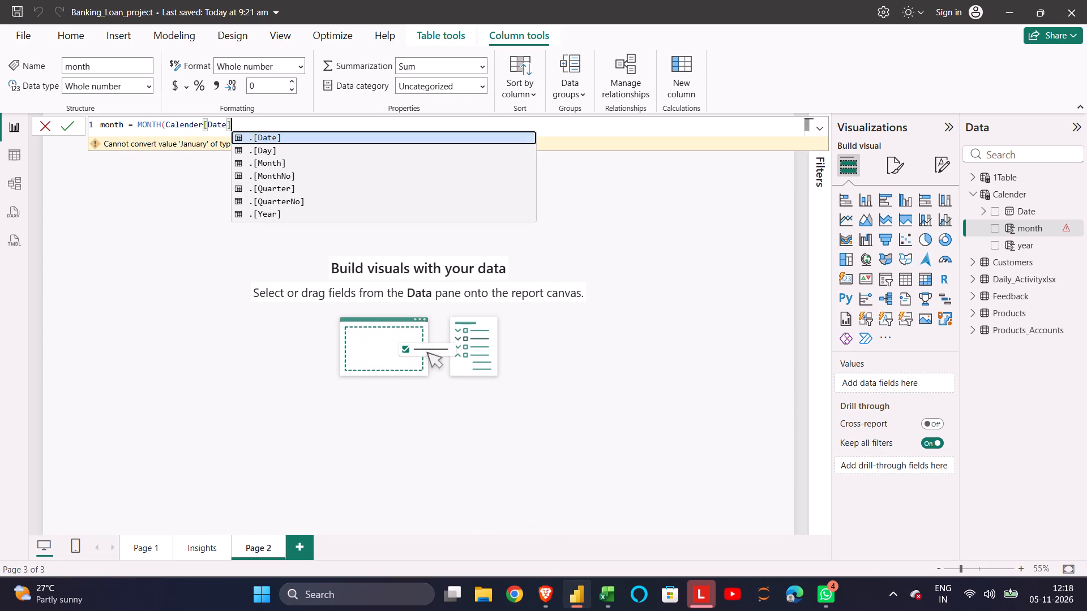
key("period")
type("\"MMM\"")
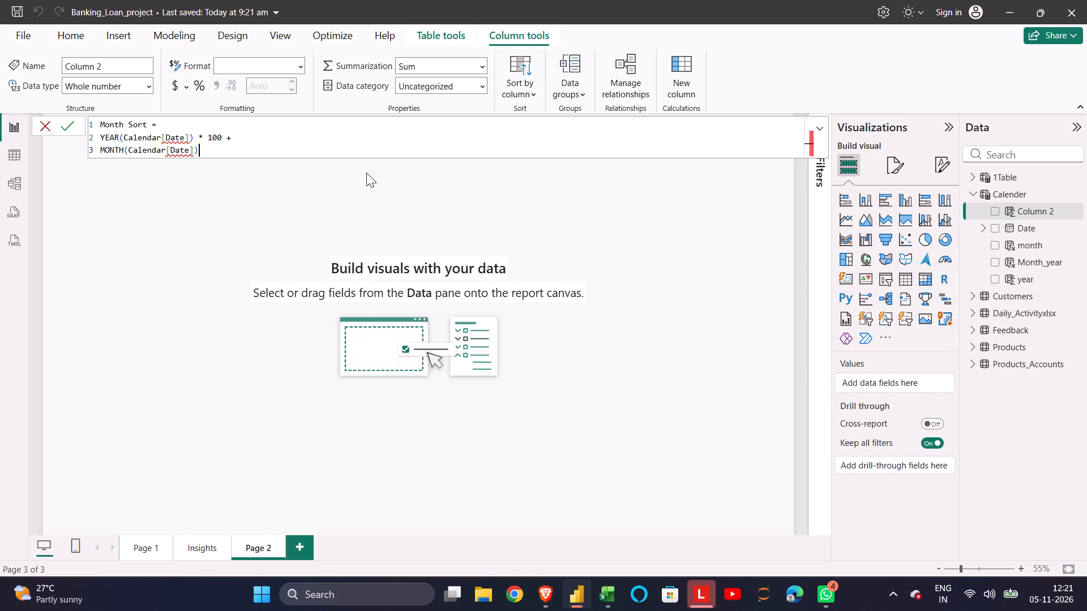
Join the Month Sort formula into a single line and commit it.
left_click(102, 137)
key("BackSpace")
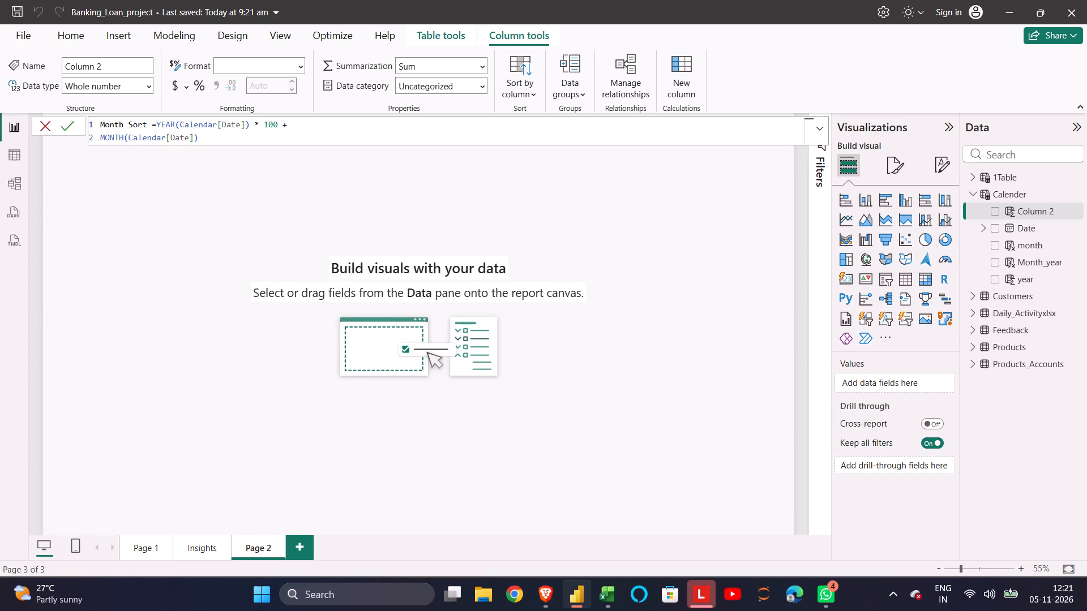
left_click(101, 138)
key("BackSpace")
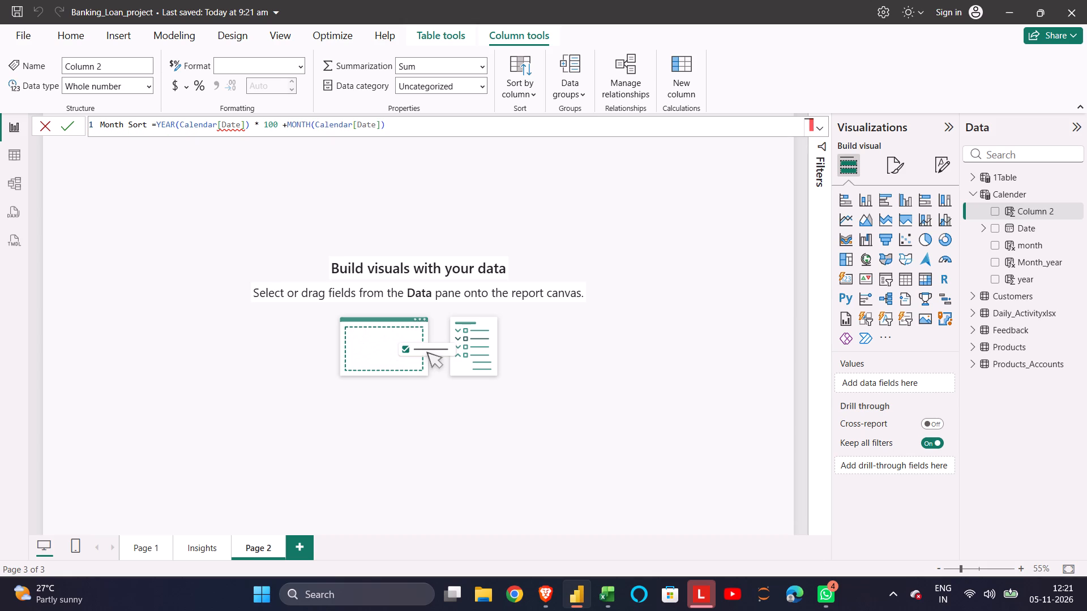
key("Return")
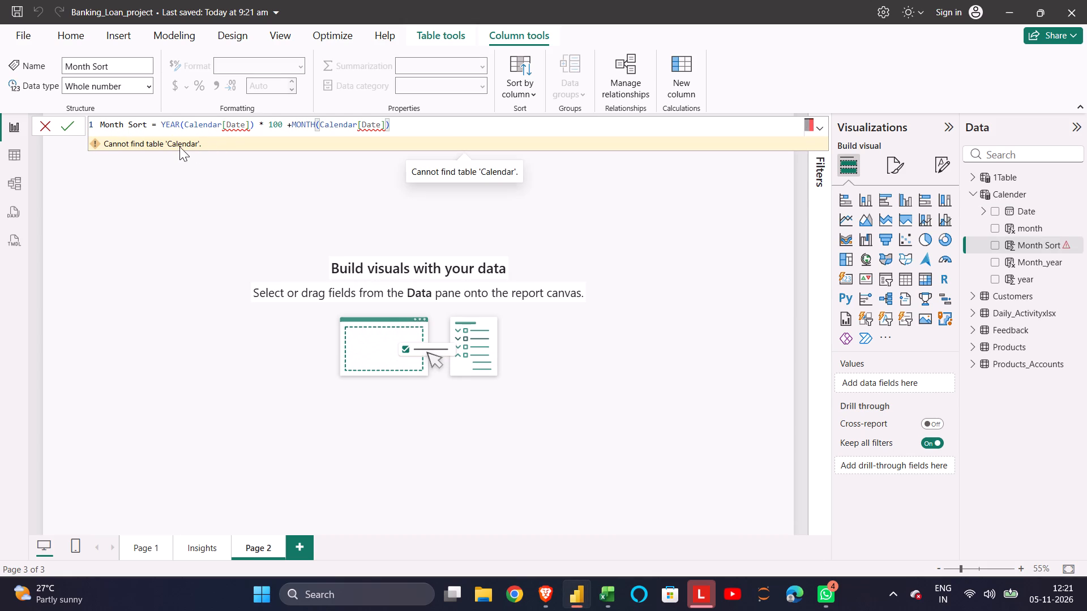
Correct both table references in the Month Sort formula to Calender and commit it.
left_click(352, 124)
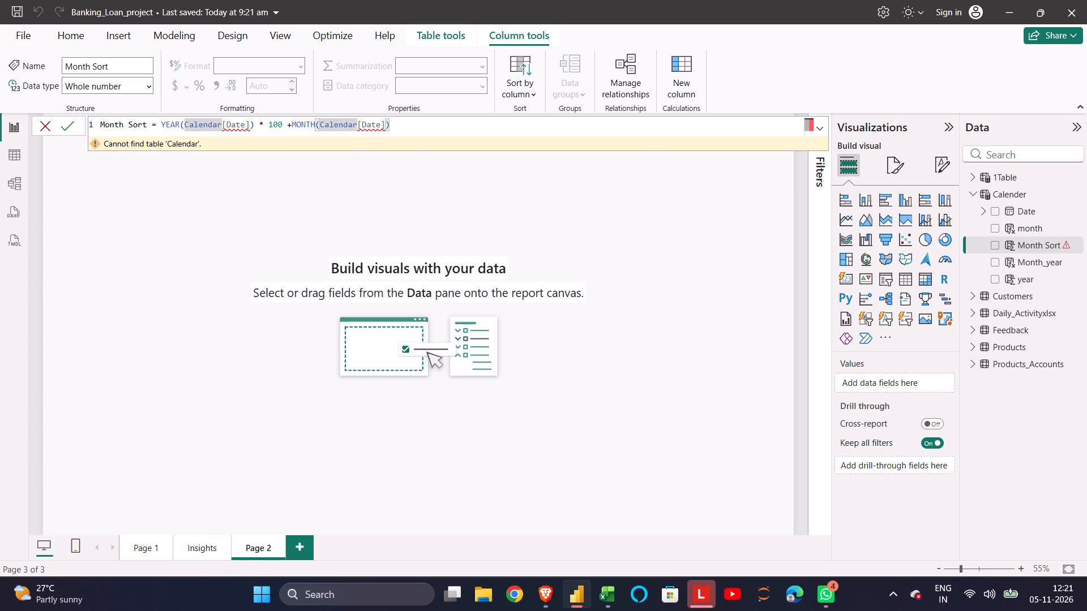
key("BackSpace")
key("e")
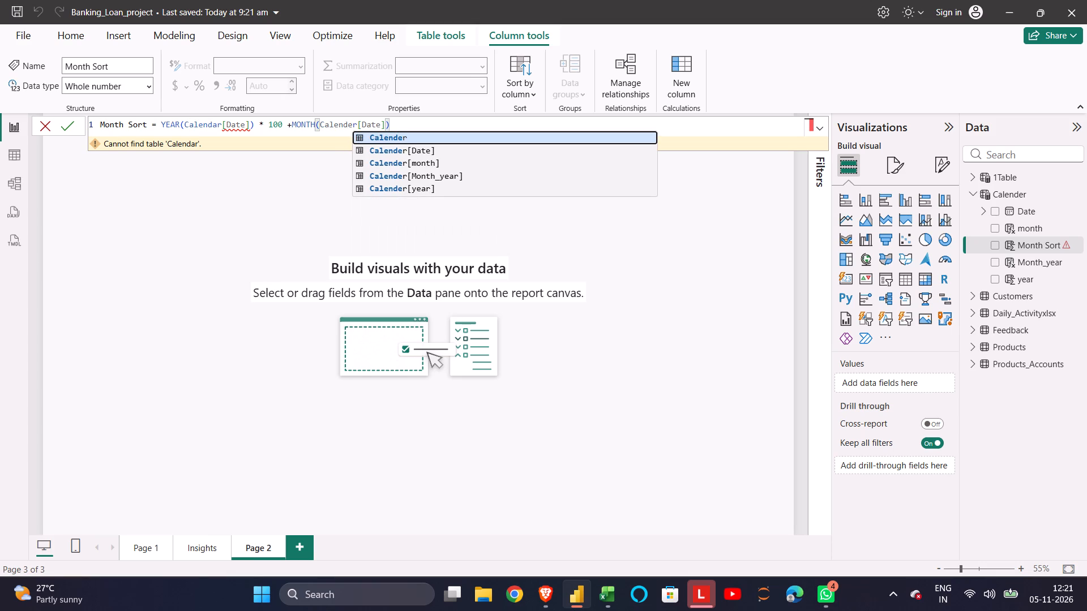
left_click(217, 126)
key("BackSpace")
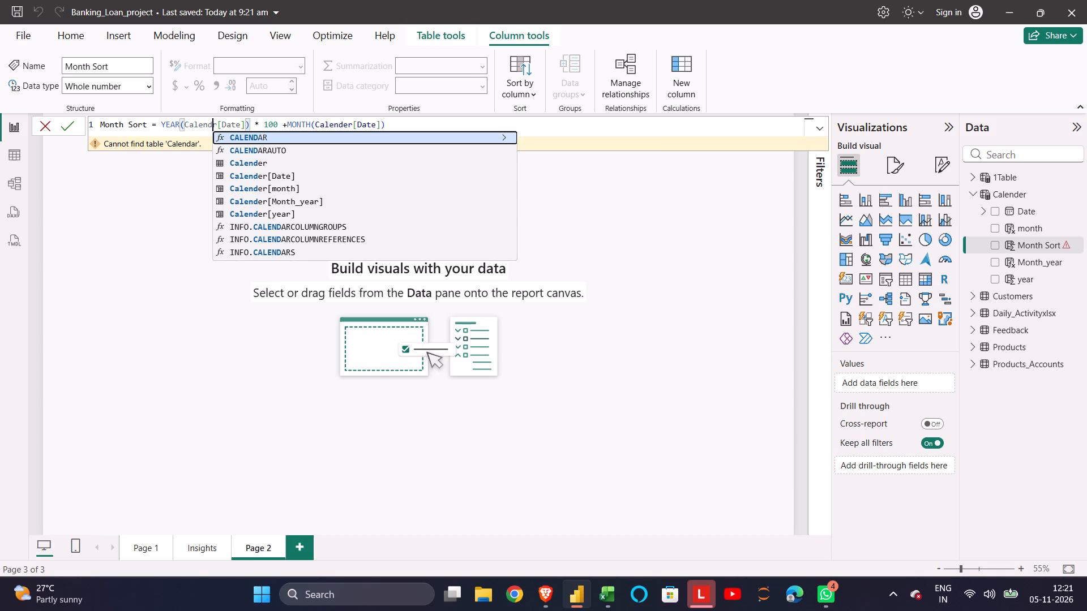
key("e")
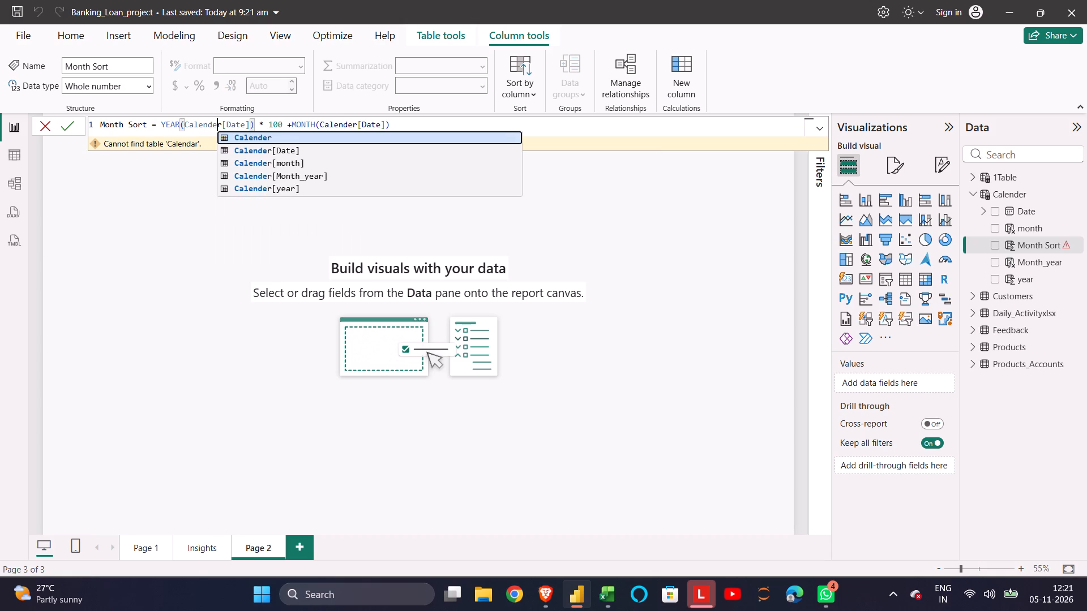
key("Return")
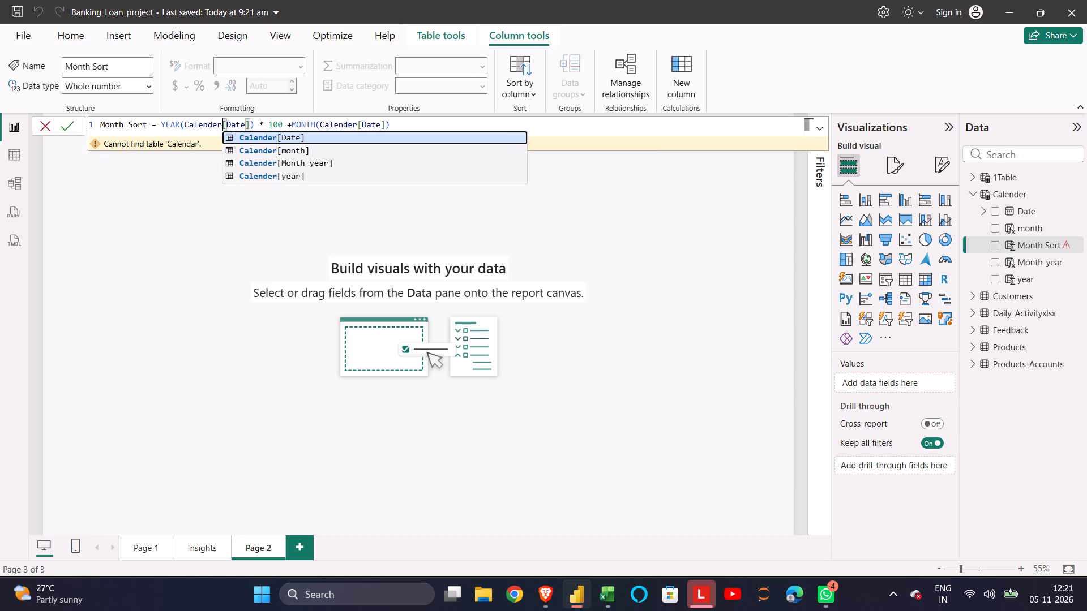
left_click(407, 121)
key("Return")
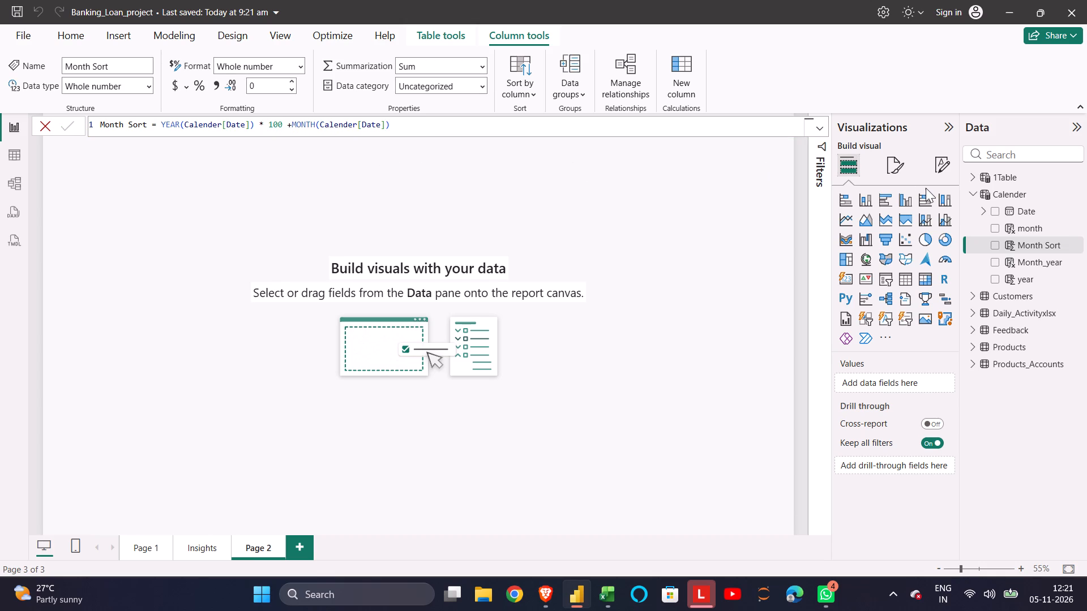
Rename the Calender table to Calendar in its CALENDARAUTO formula and commit it.
left_click(1042, 199)
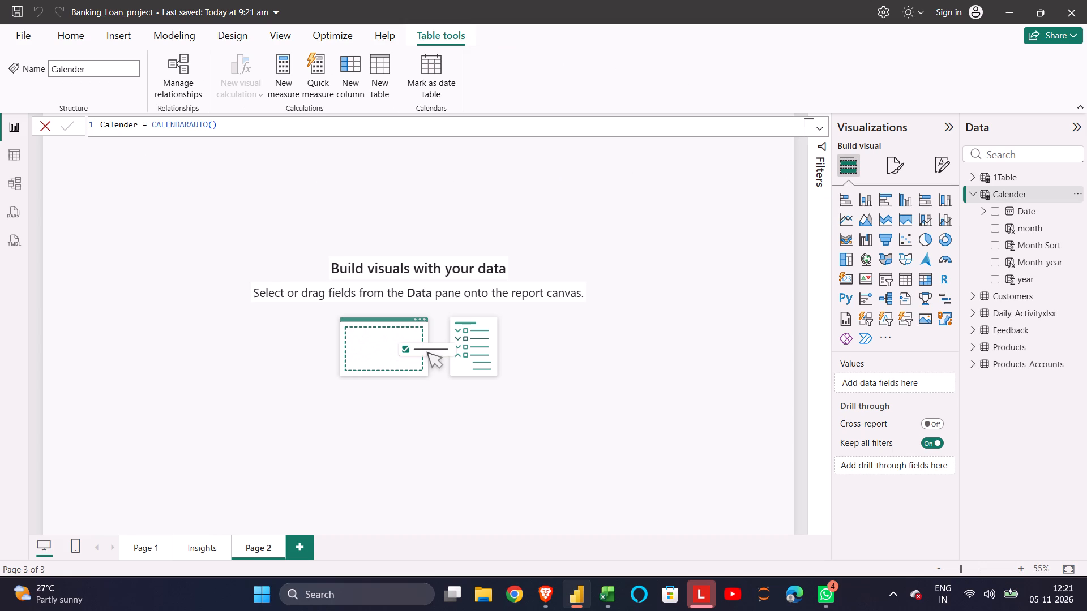
left_click(131, 126)
key("Right")
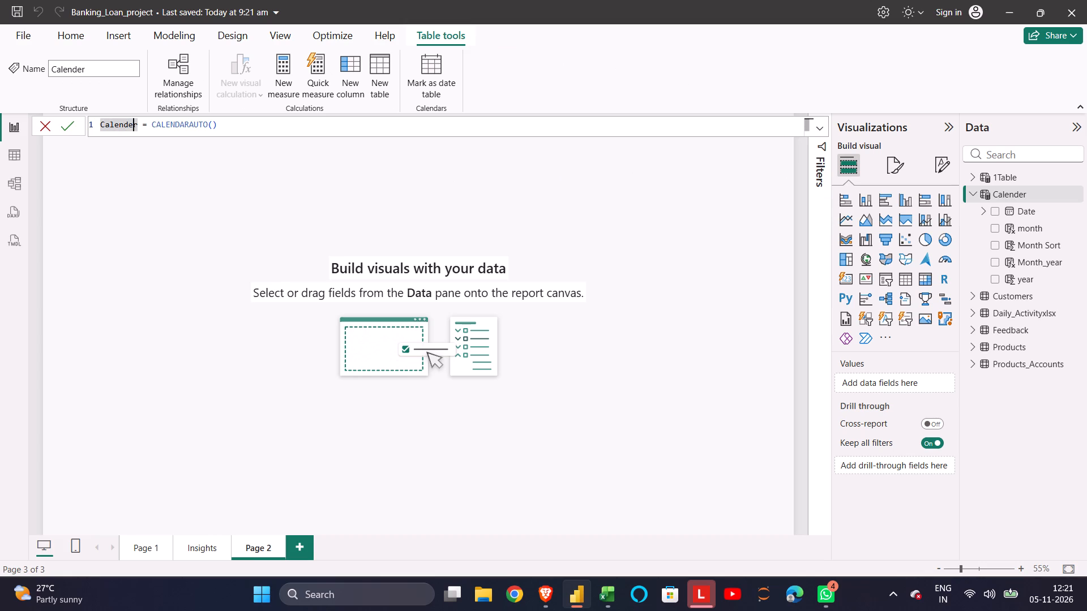
key("BackSpace")
key("a")
key("Return")
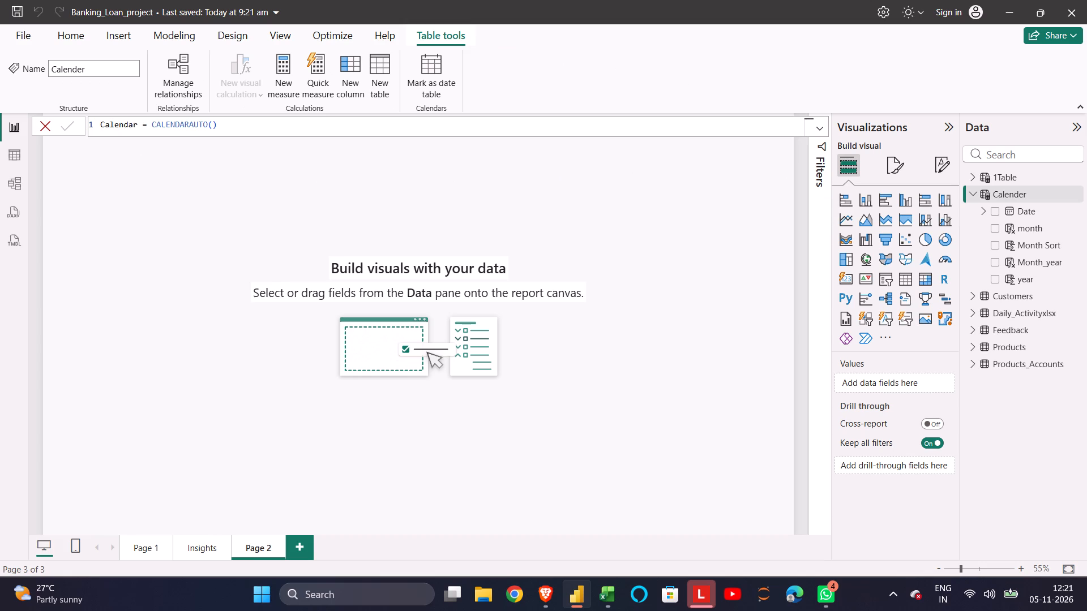
Check the table reference in the month, Month Sort, Month_year and year column formulas.
left_click(1025, 230)
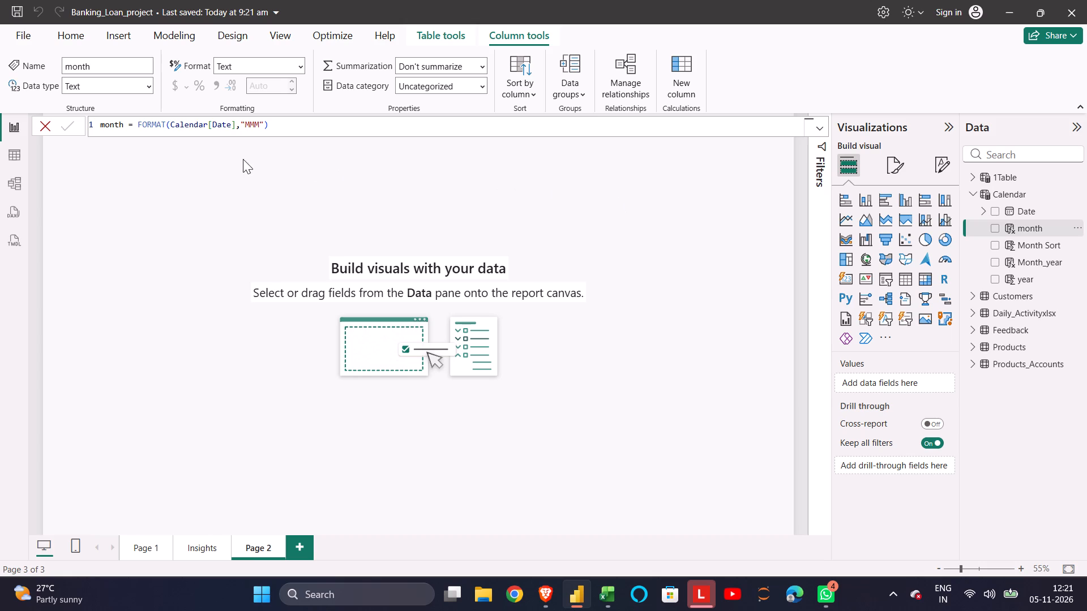
left_click(298, 128)
key("Return")
left_click(1020, 242)
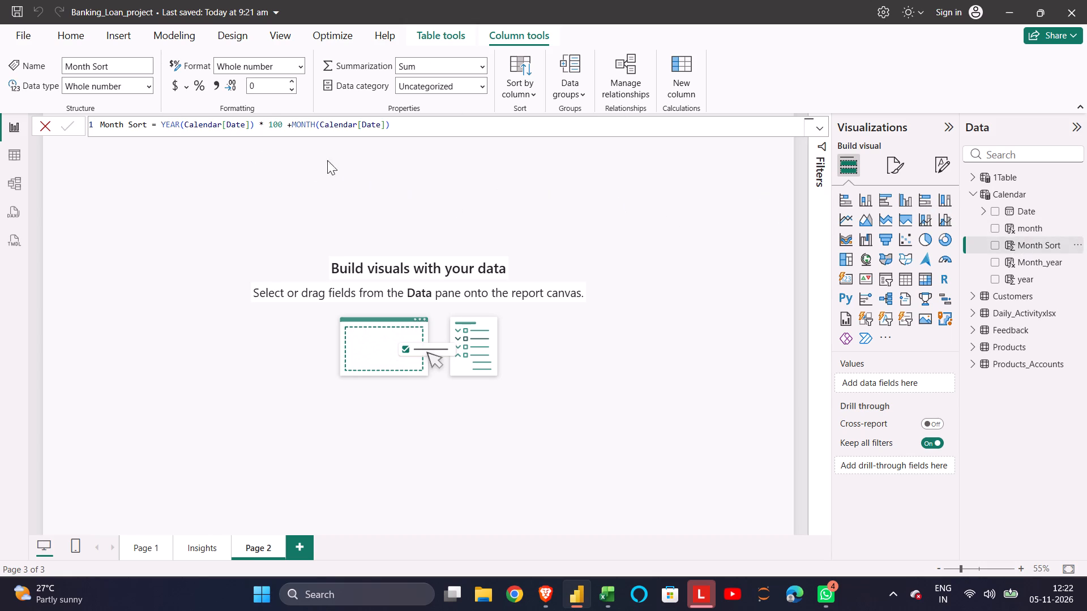
left_click(409, 117)
left_click(403, 130)
key("Return")
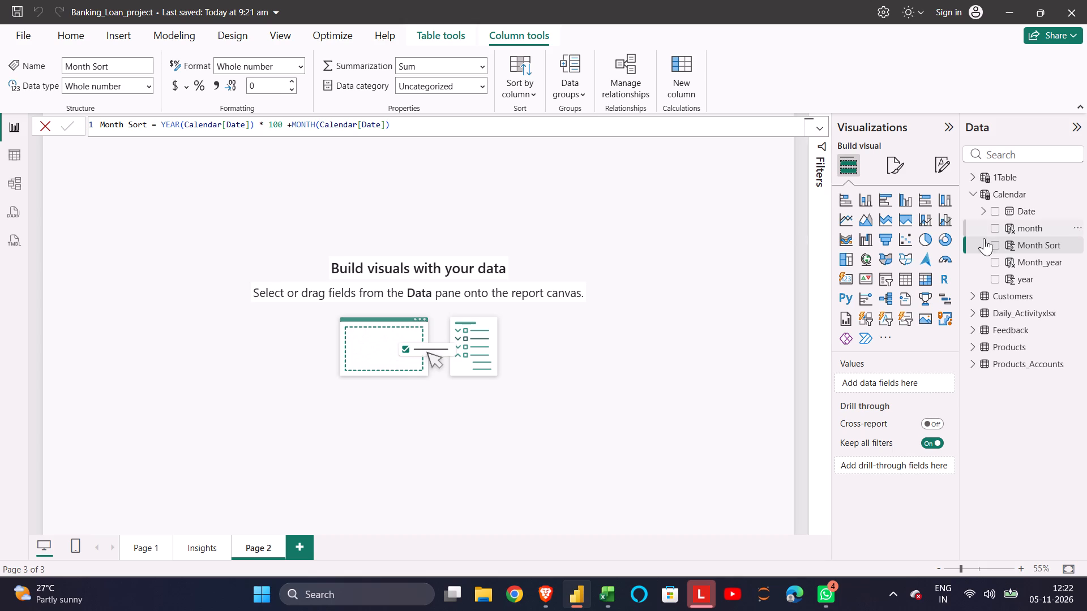
left_click(1023, 266)
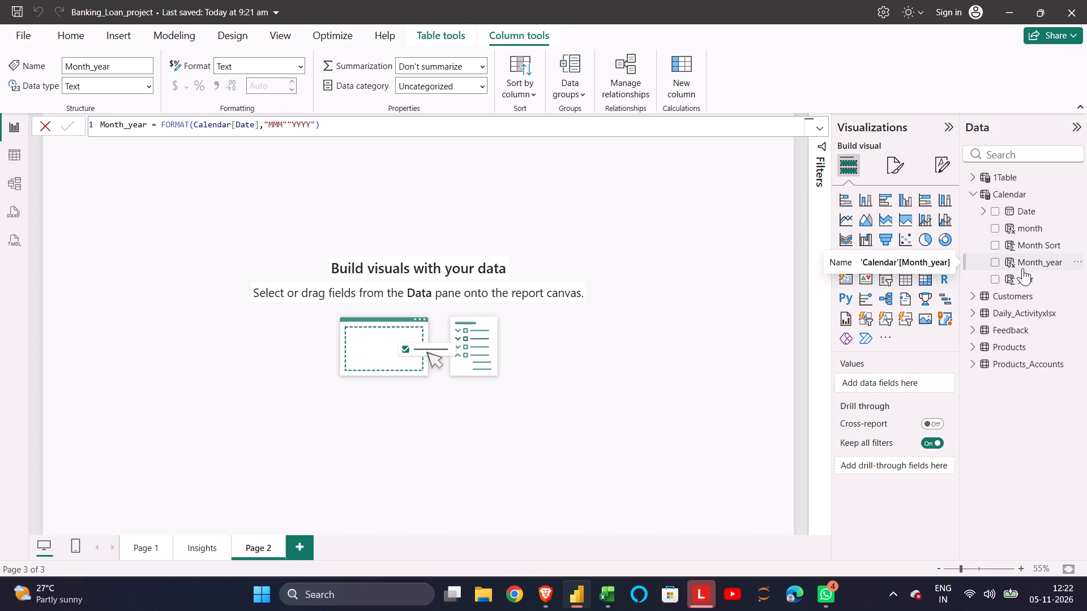
left_click(1019, 275)
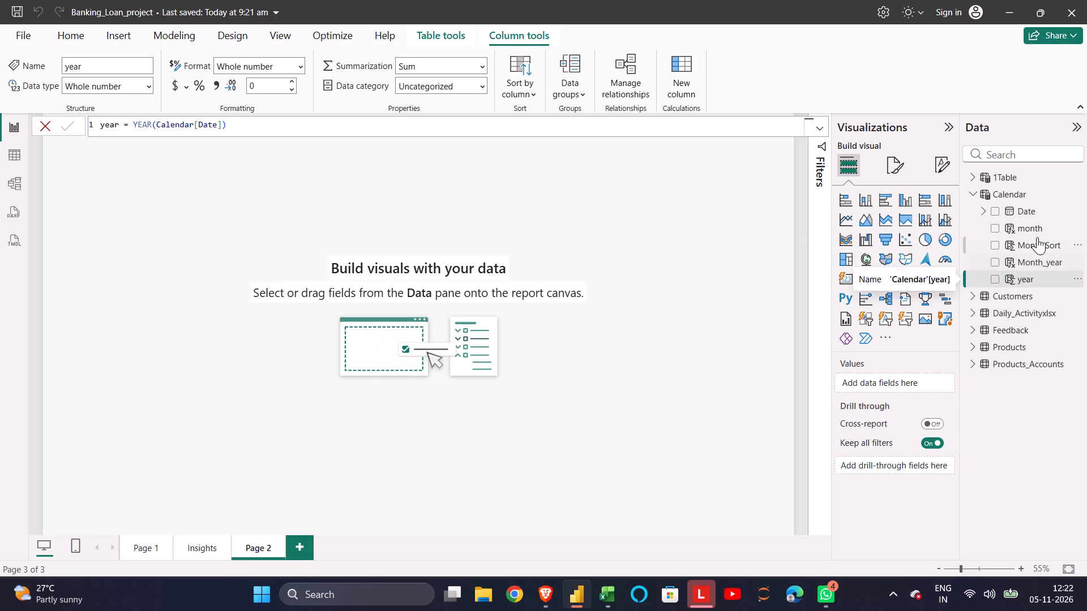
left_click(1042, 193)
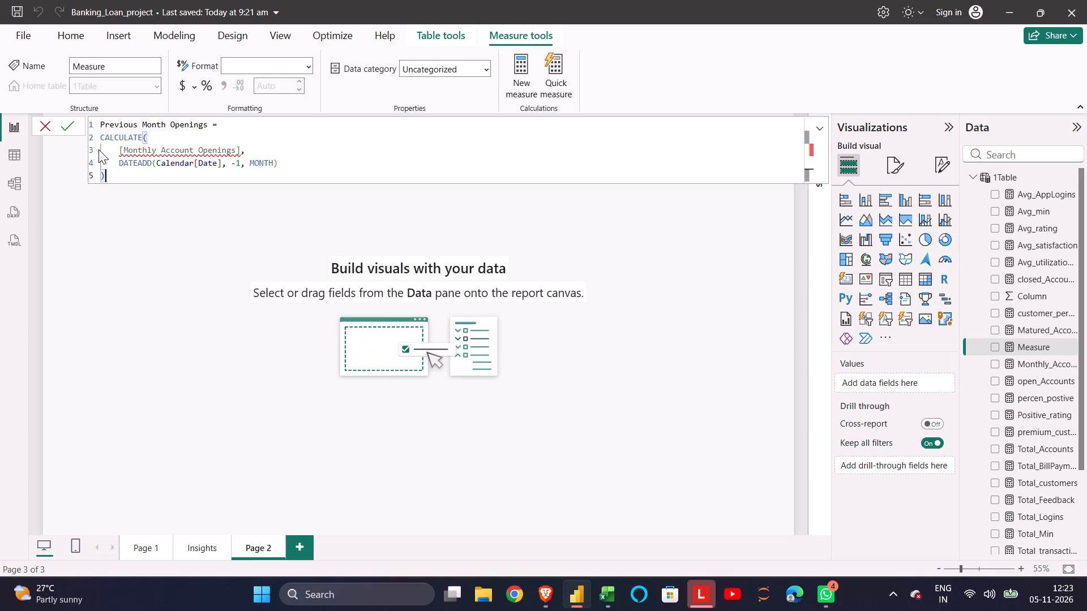
Join the Previous Month Openings formula's lines into a single line and commit it.
left_click(101, 139)
key("BackSpace")
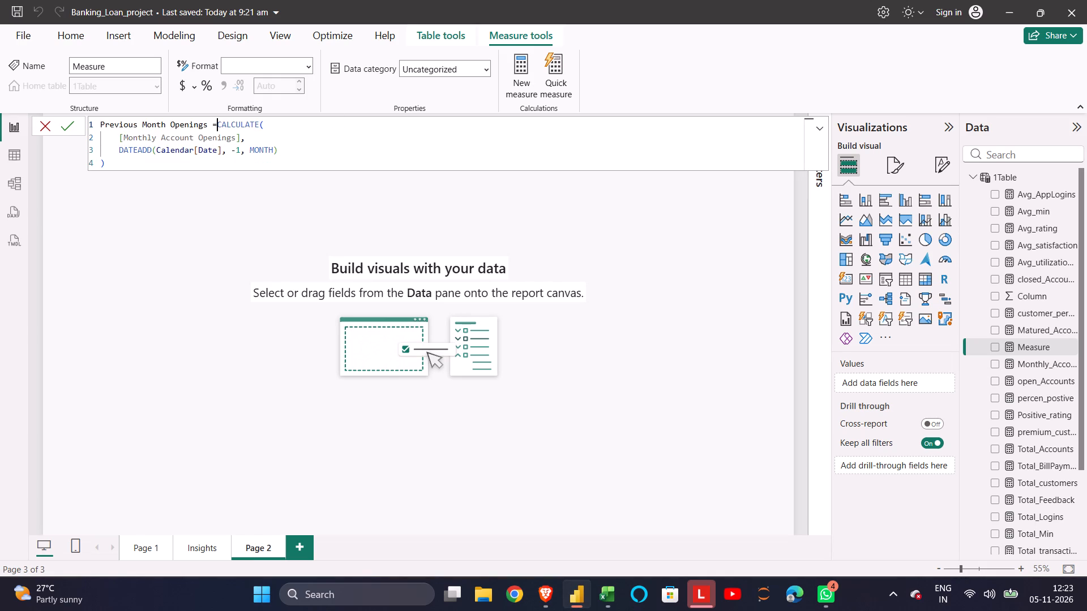
left_click(119, 136)
key("BackSpace")
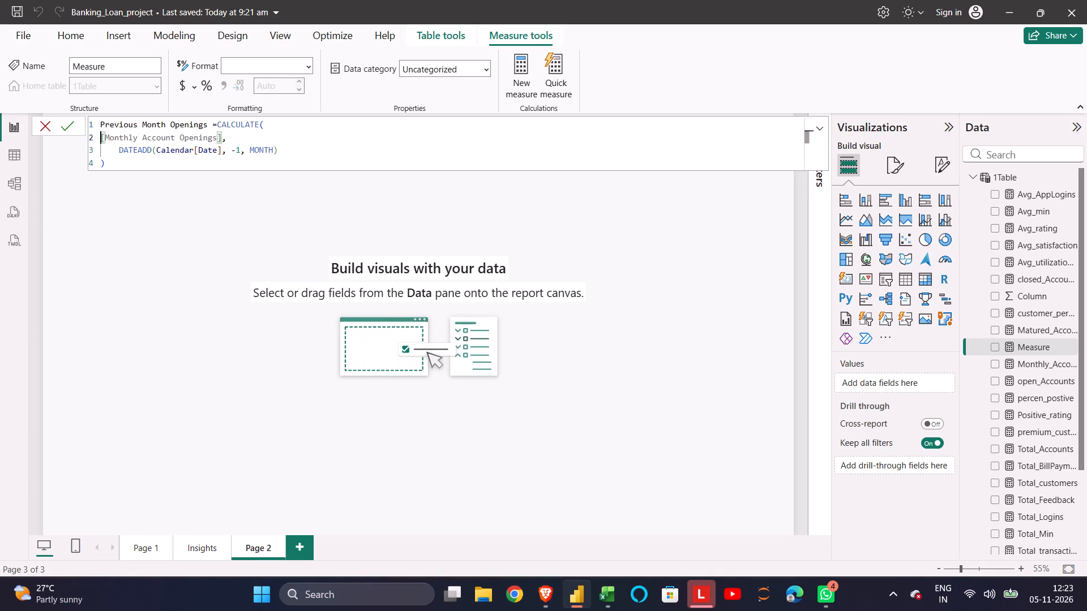
key("BackSpace")
left_click(116, 136)
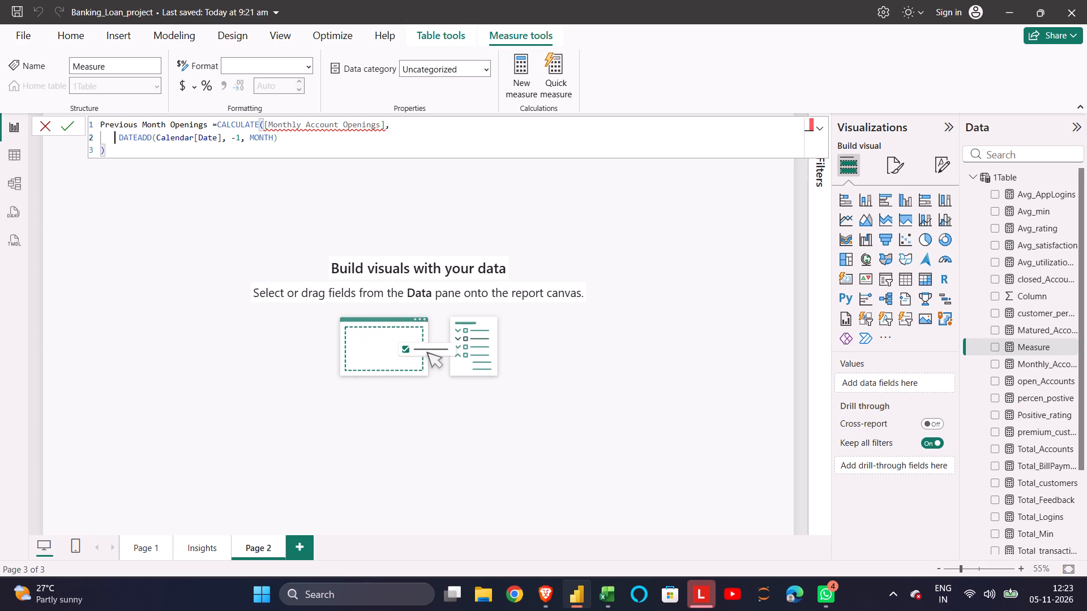
key("BackSpace")
key("BackSpace")
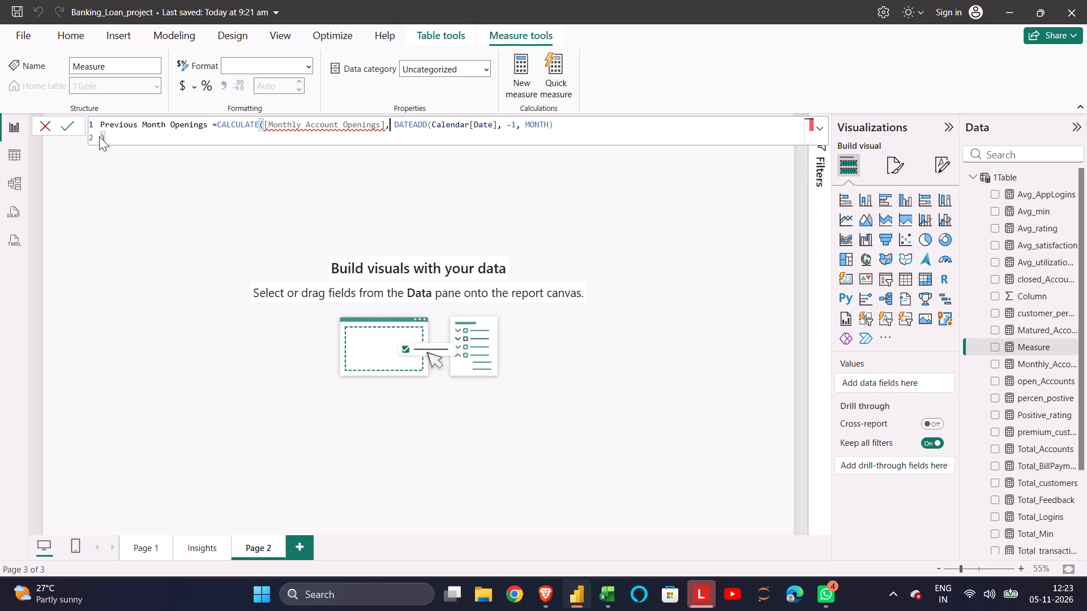
left_click(99, 136)
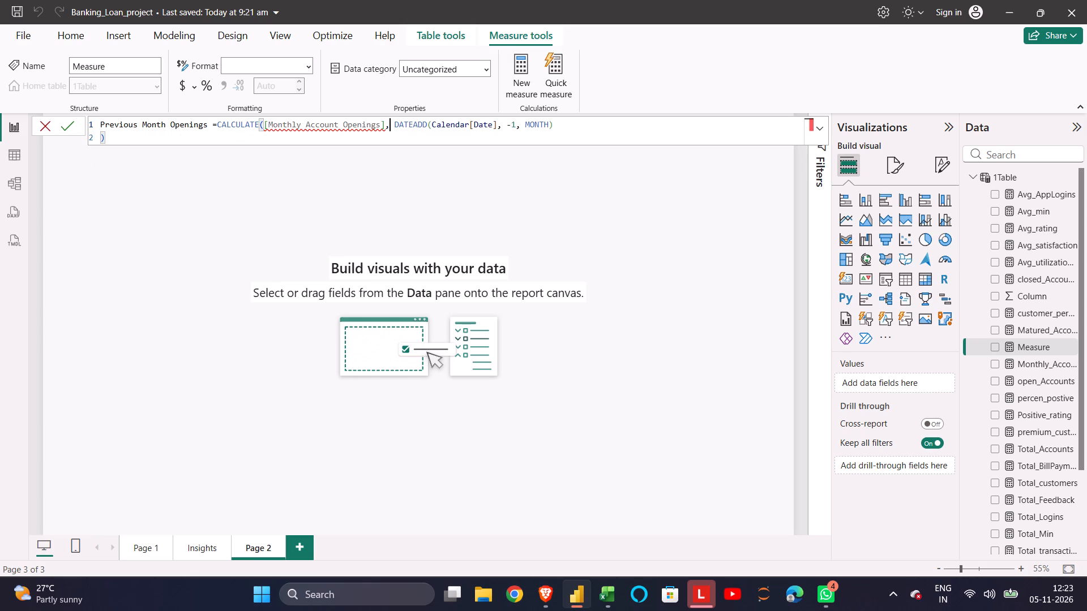
left_click(101, 139)
key("BackSpace")
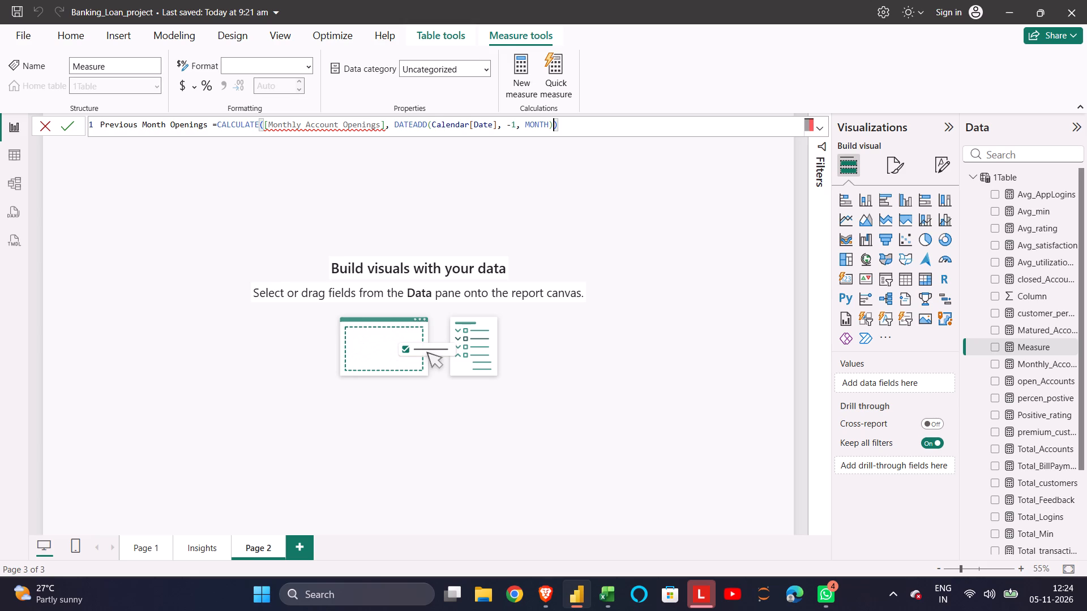
key("Return")
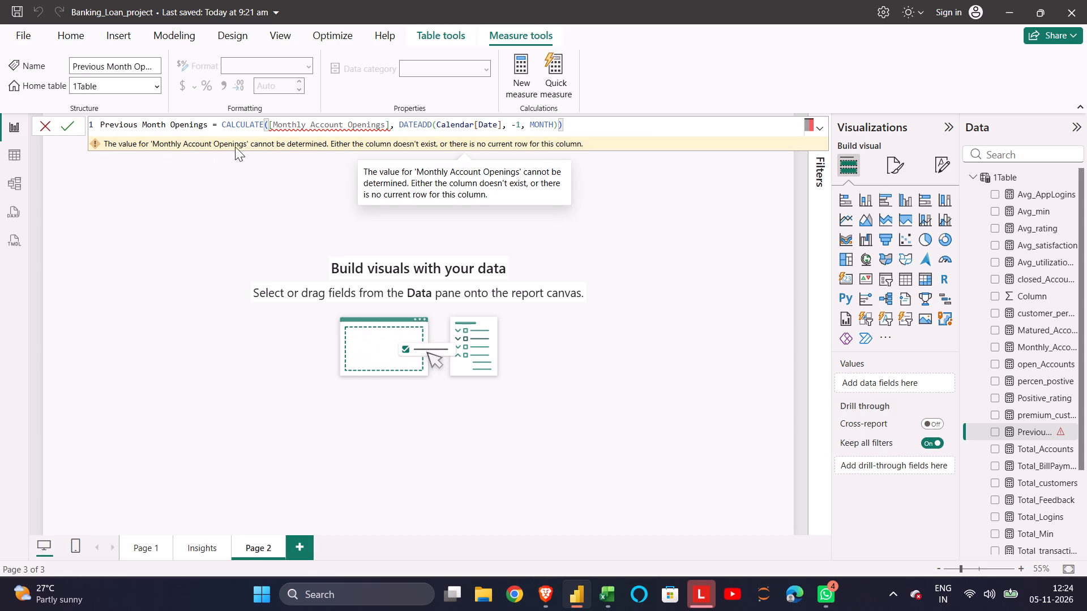
Change the measure reference inside CALCULATE to [Monthly_Account_Openings], using underscores in place of the spaces.
left_click(310, 122)
key("BackSpace")
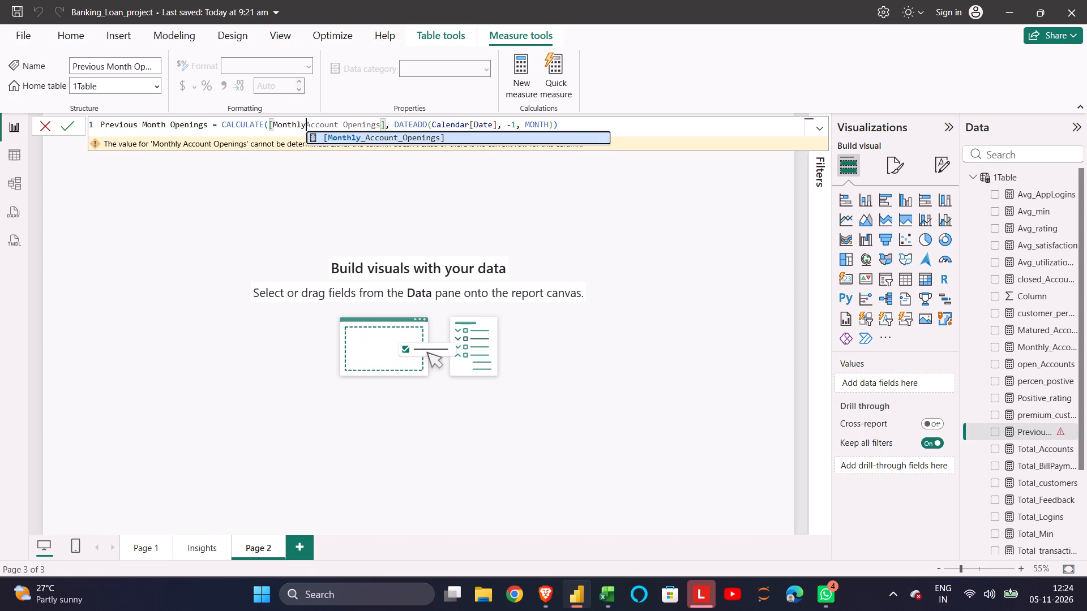
key("shift+underscore")
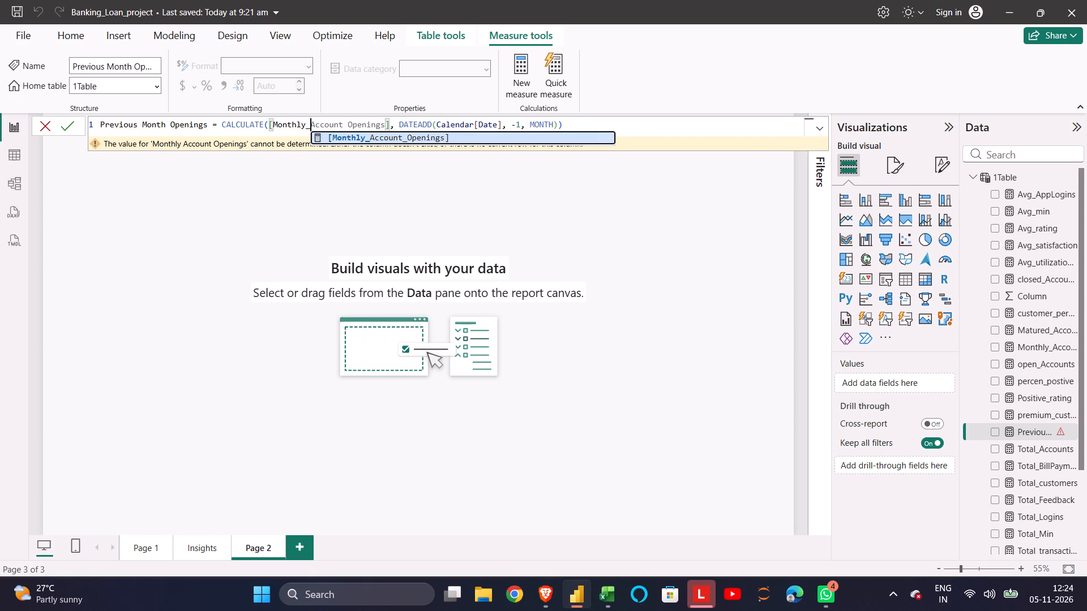
left_click(350, 122)
key("Left")
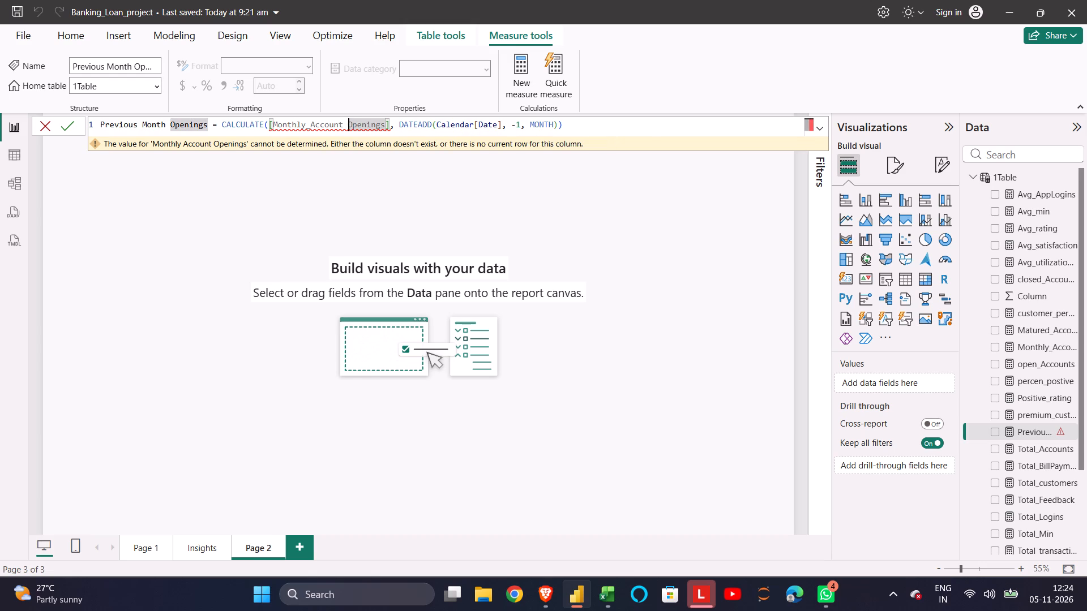
key("BackSpace")
key("shift+underscore")
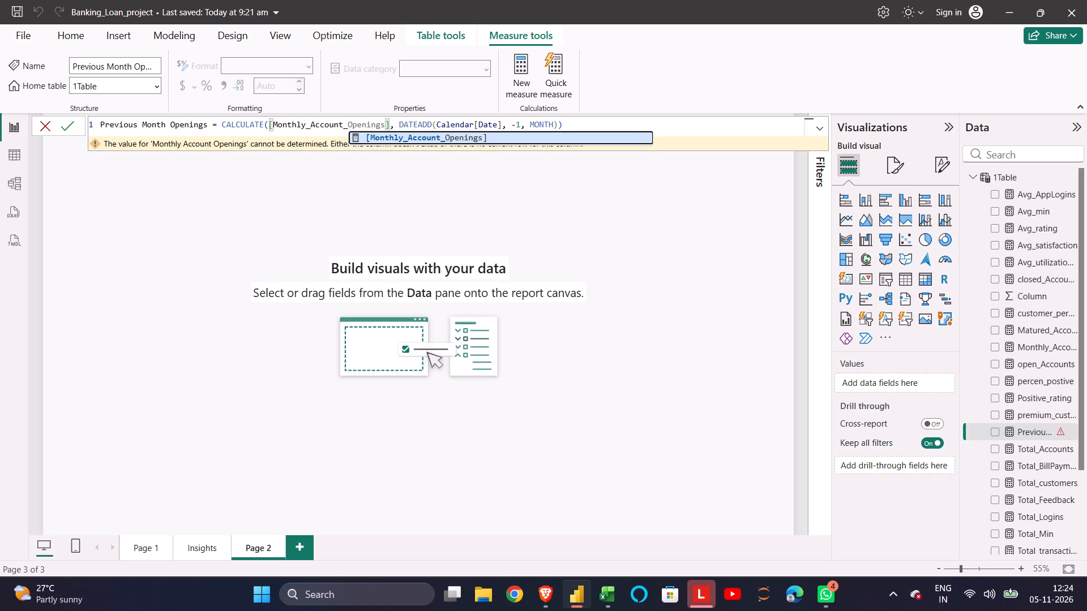
key("Return")
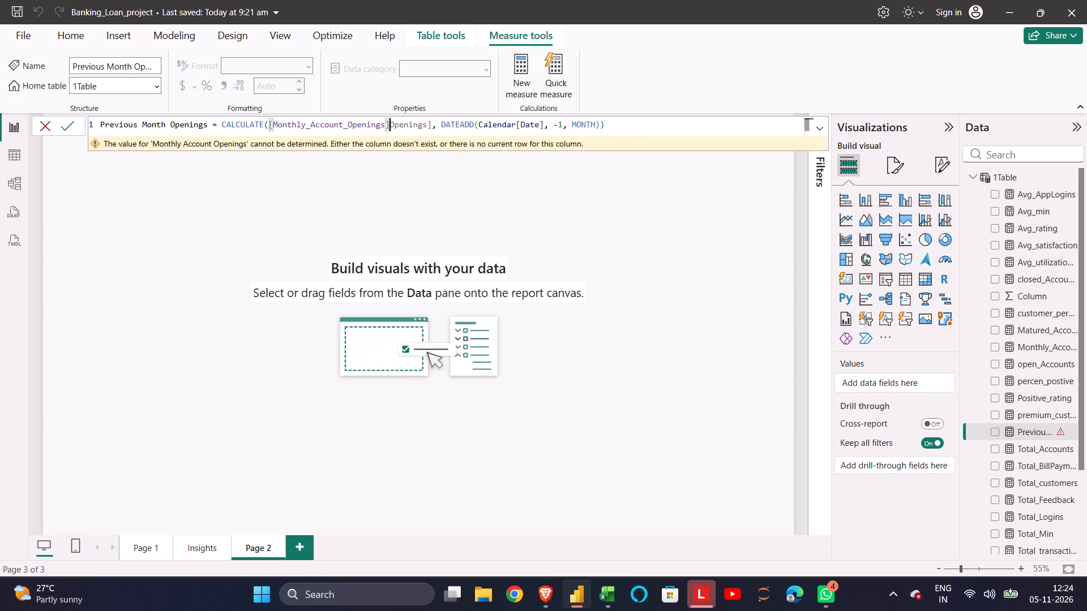
left_click(425, 124)
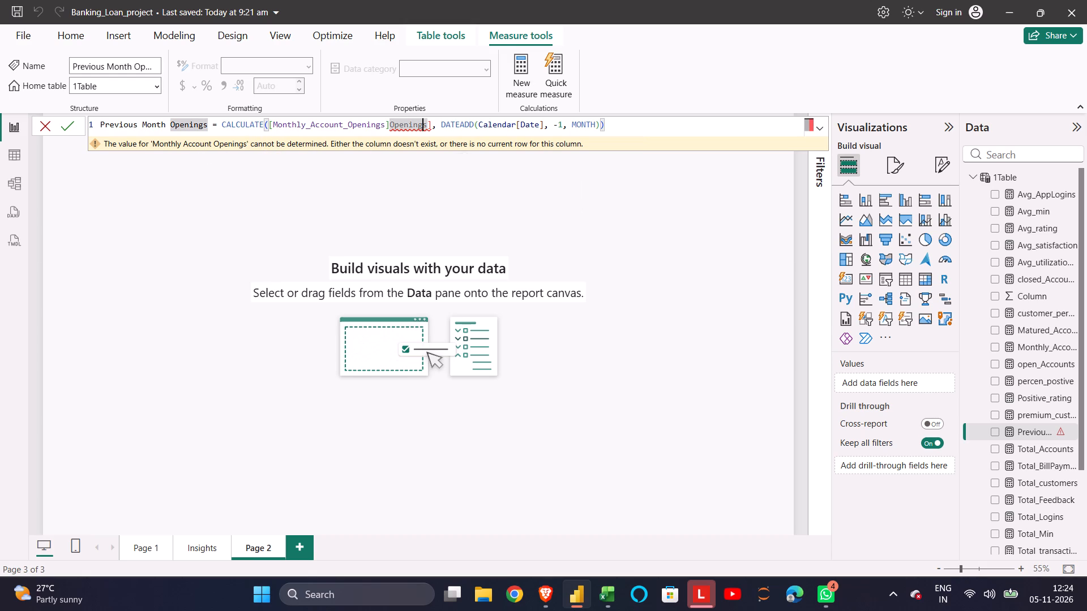
Rename the measure Previous_Month_Openings in its formula.
left_click(142, 128)
key("BackSpace")
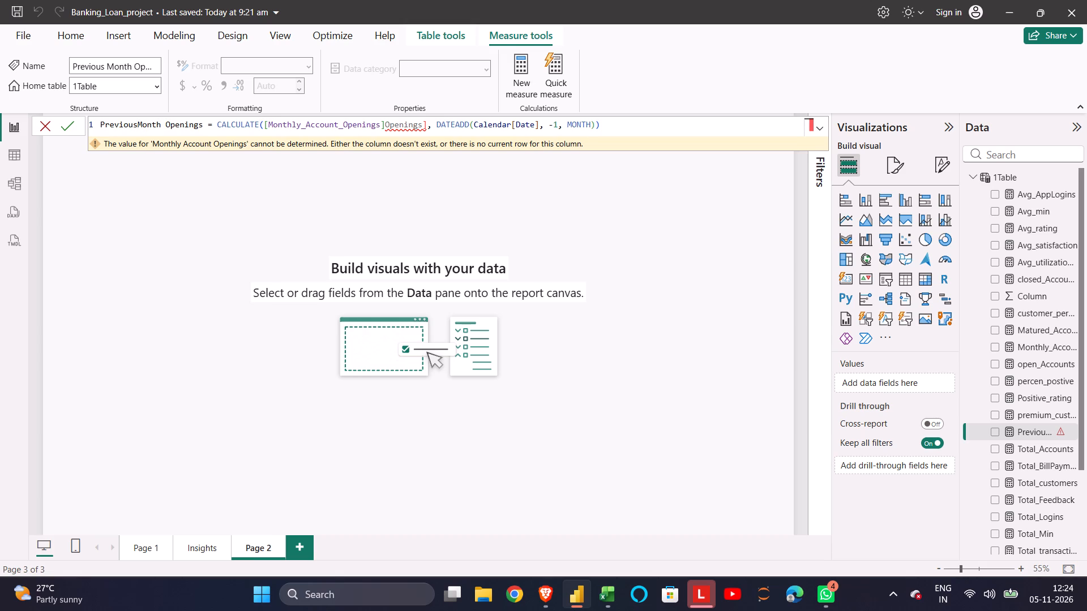
key("shift+underscore")
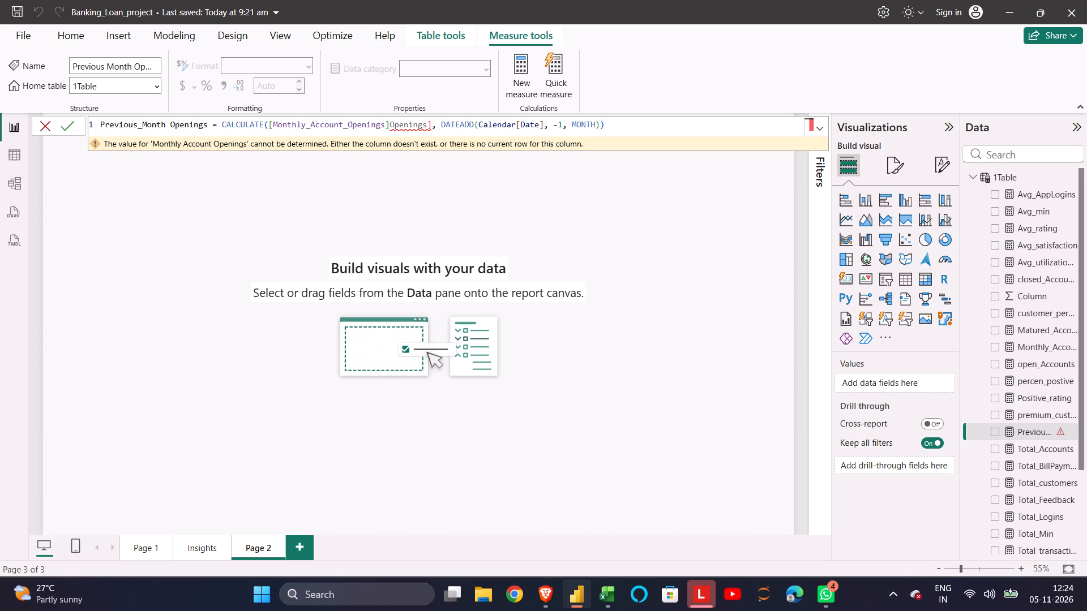
left_click(170, 127)
key("BackSpace")
key("shift+underscore")
Remove the leftover "Openings]" text after the [Monthly_Account_Openings] reference and commit the Previous_Month_Openings formula.
left_click(534, 592)
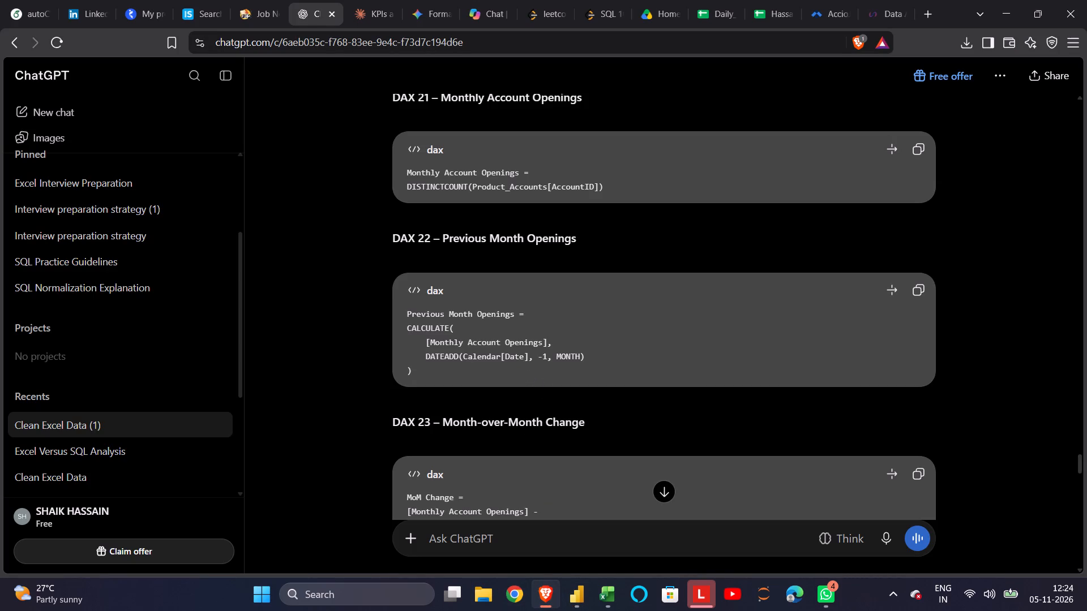
left_click(584, 608)
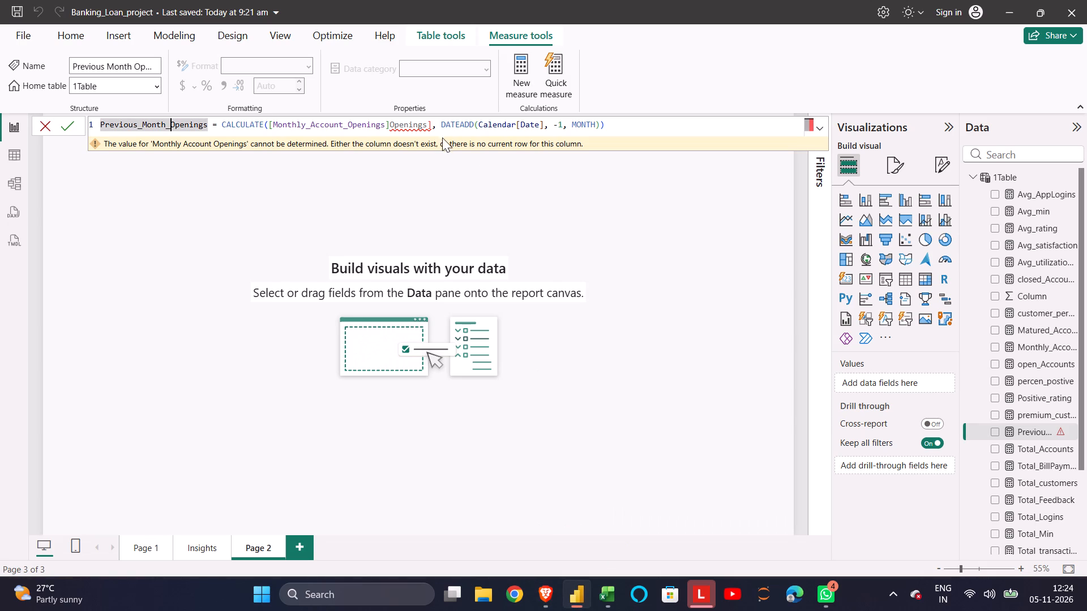
left_click(433, 123)
key("BackSpace")
key("BackSpace")
key("BackSpace")
key("BackSpace")
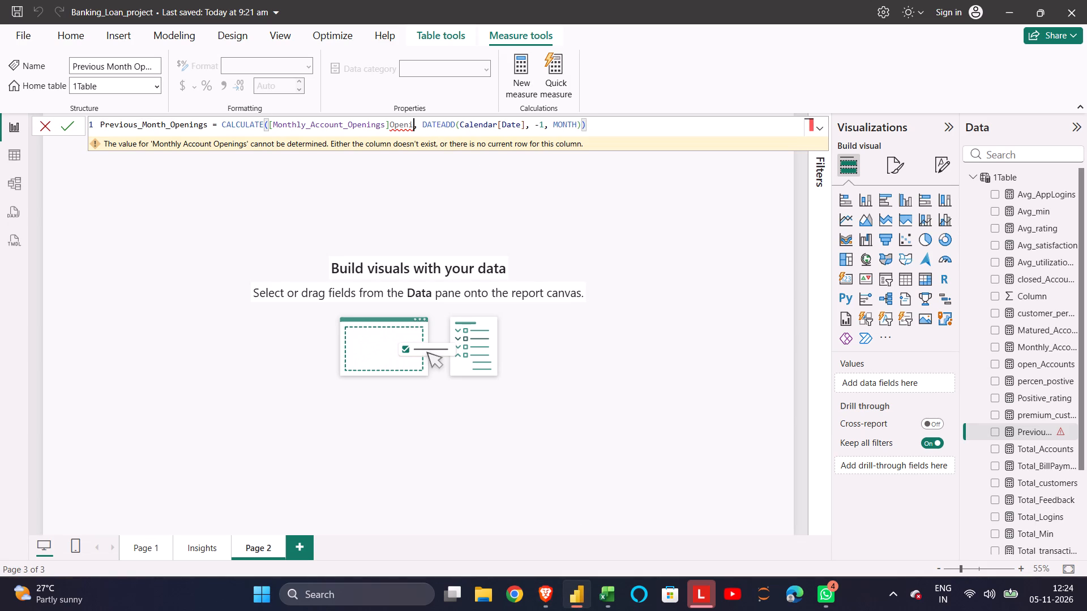
key("BackSpace")
key("BackSpace")
key("BackSpace")
key("BackSpace")
key("BackSpace")
key("Return")
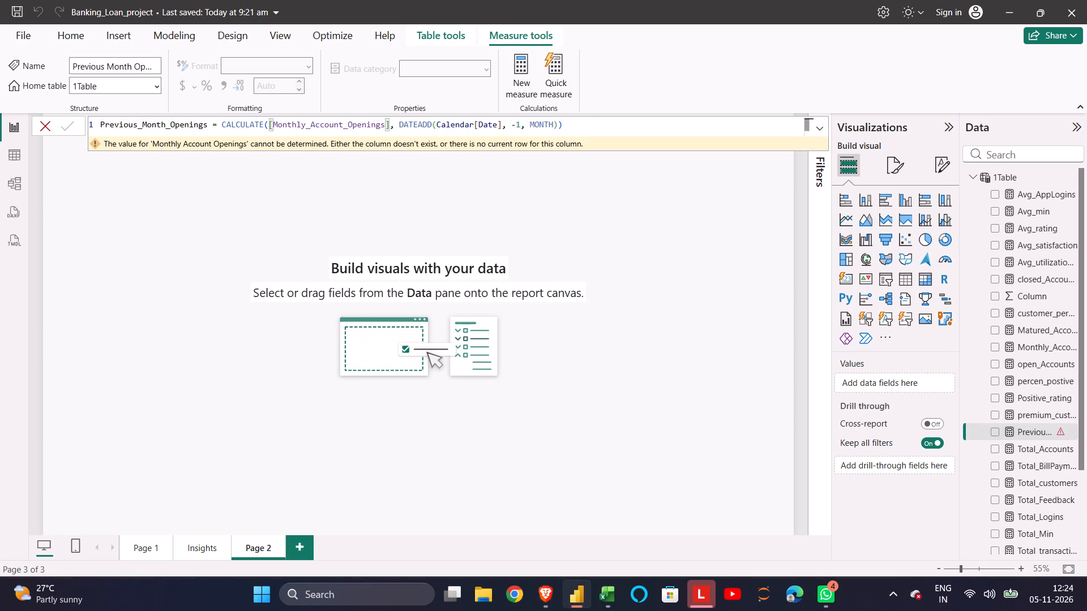
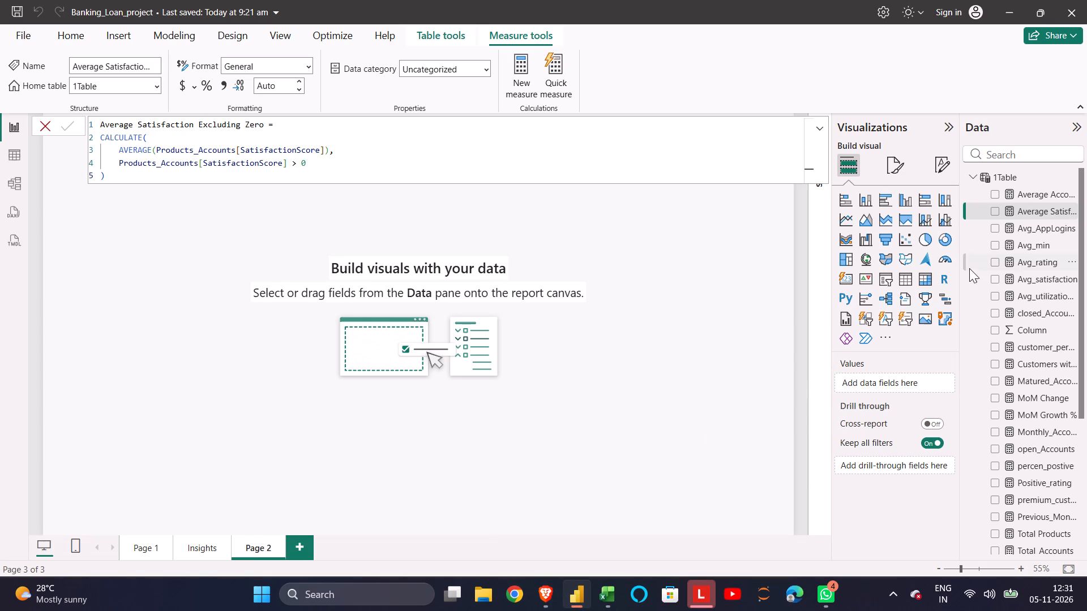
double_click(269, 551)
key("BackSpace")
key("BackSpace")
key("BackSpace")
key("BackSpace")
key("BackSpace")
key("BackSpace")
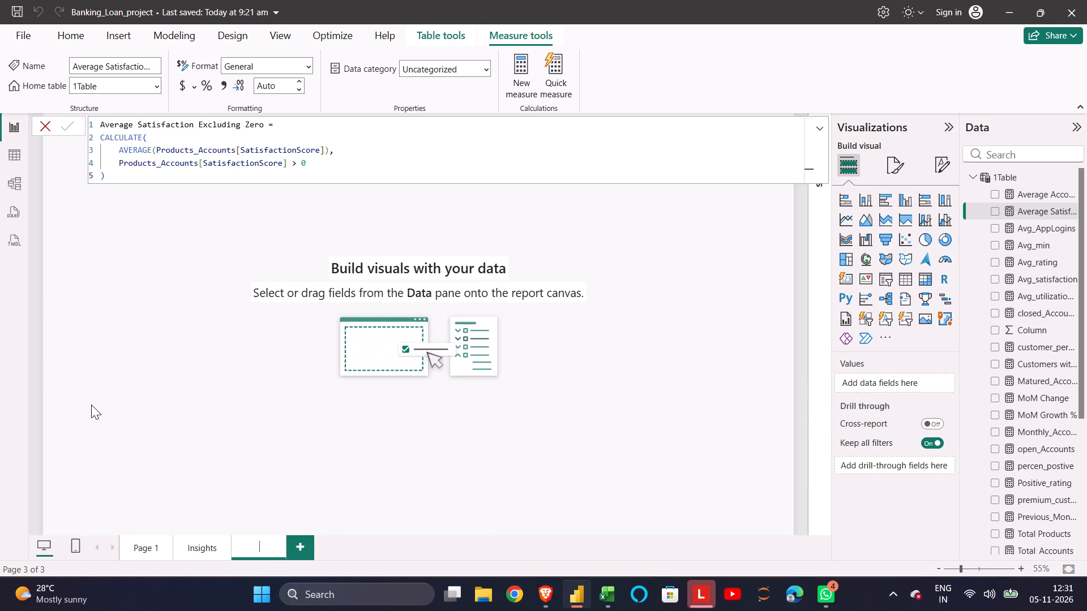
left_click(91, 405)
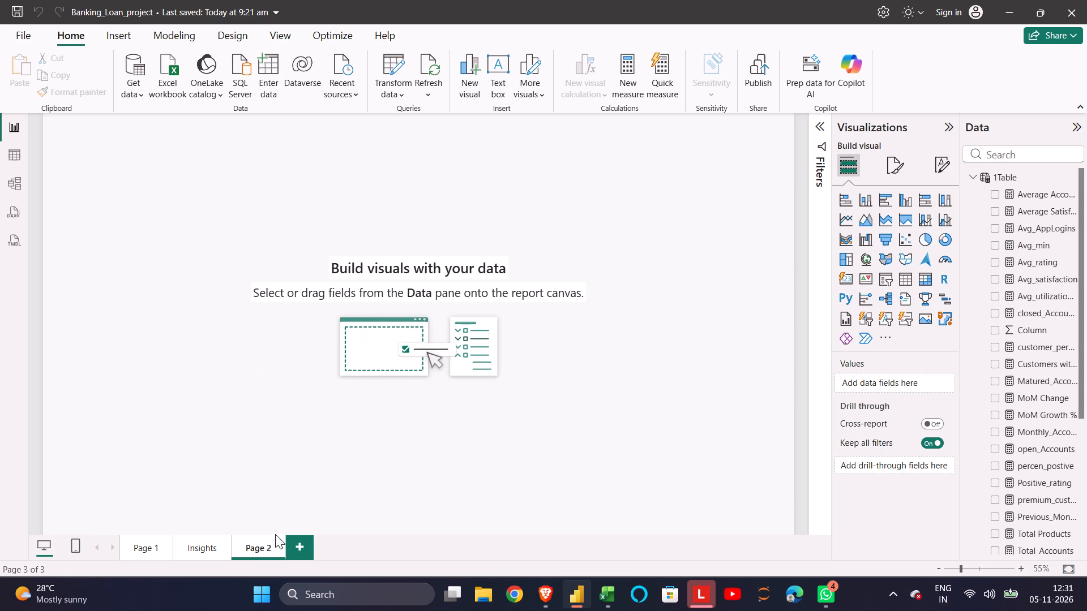
Rename the empty report page Page 2 as Customers.
double_click(267, 556)
key("BackSpace")
key("BackSpace")
key("BackSpace")
key("BackSpace")
key("BackSpace")
key("BackSpace")
type("Customers")
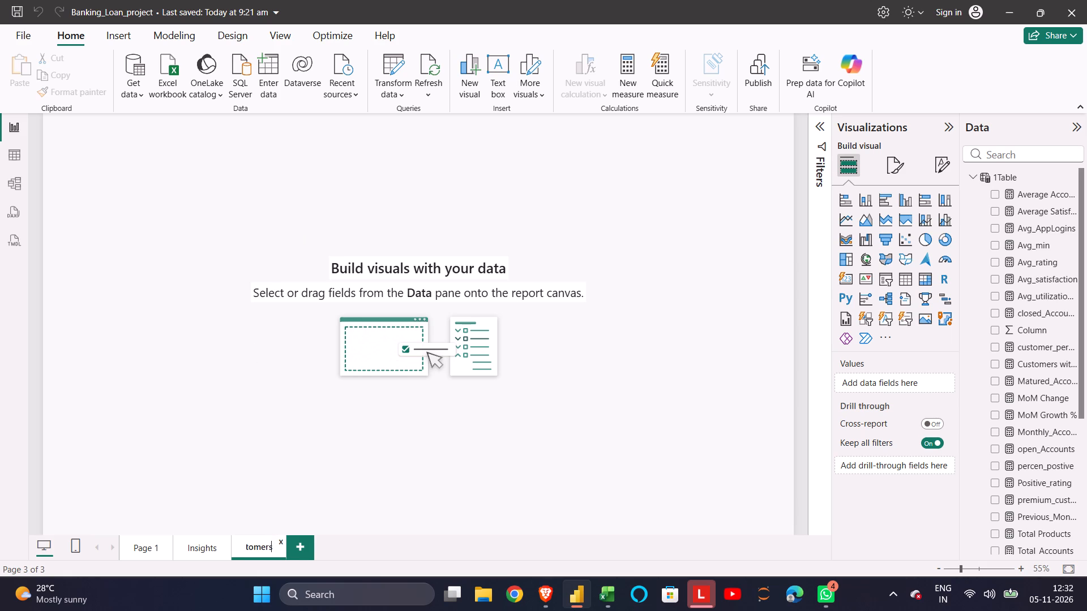
key("Return")
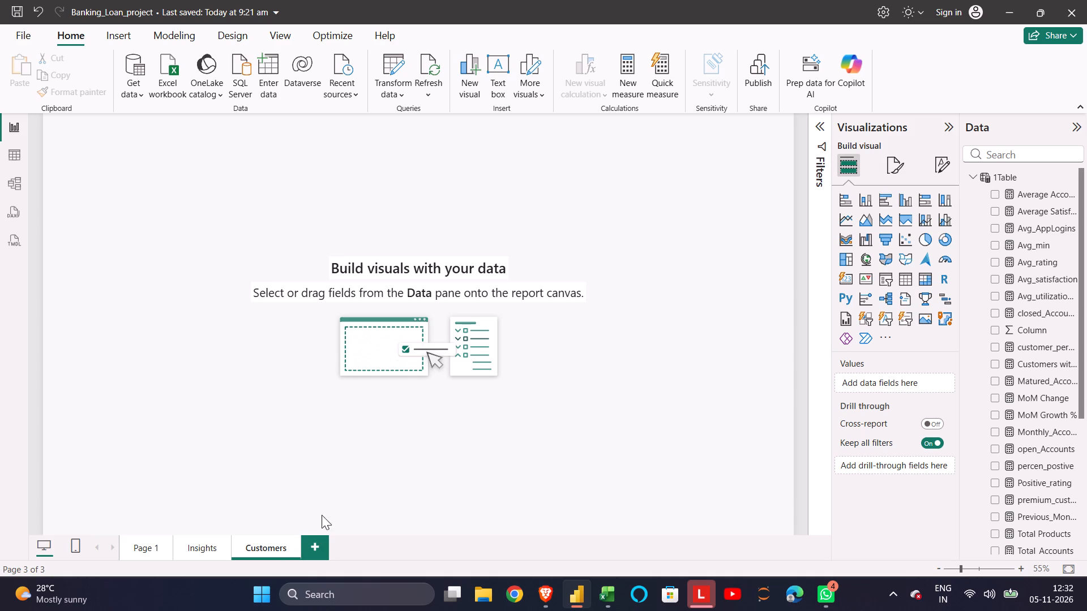
Consult ChatGPT's Customer Overview list in Brave, and in Power BI add an enlarged clustered bar chart with space above it for cards.
left_click(534, 597)
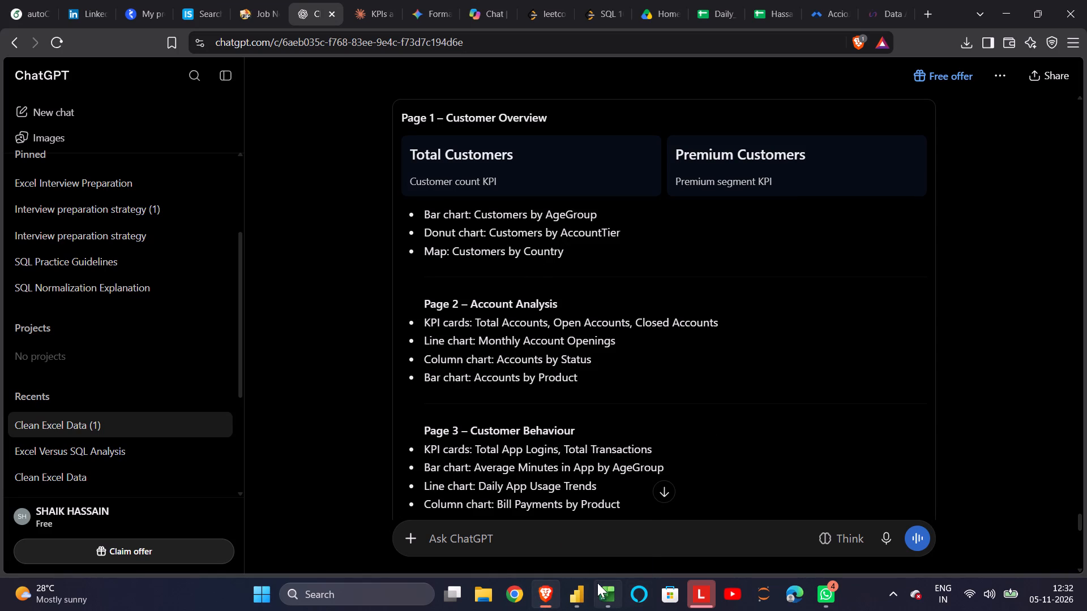
left_click(579, 593)
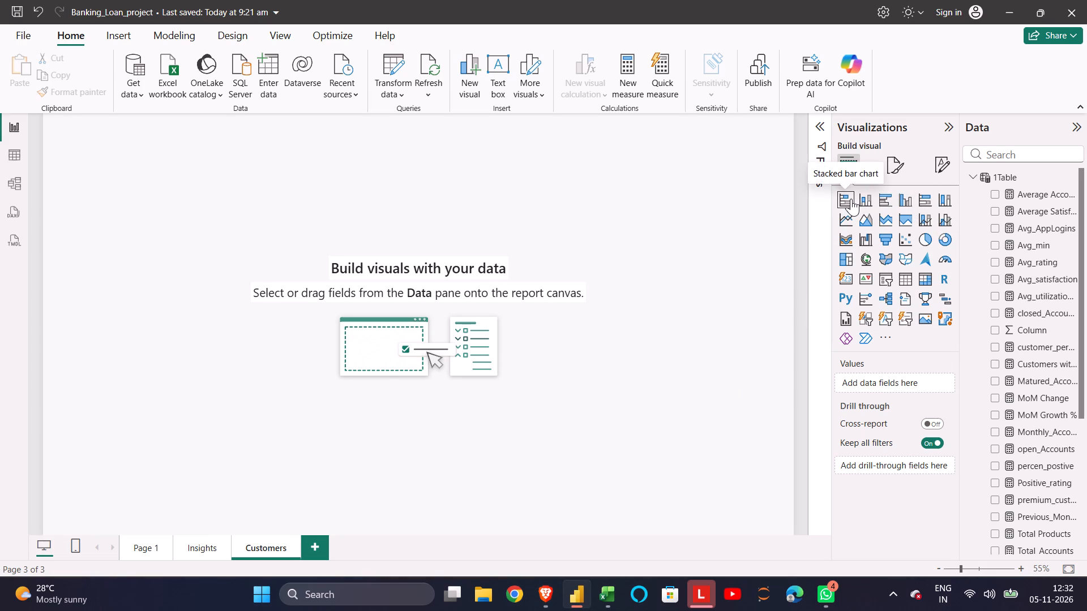
left_click(875, 199)
left_click(880, 199)
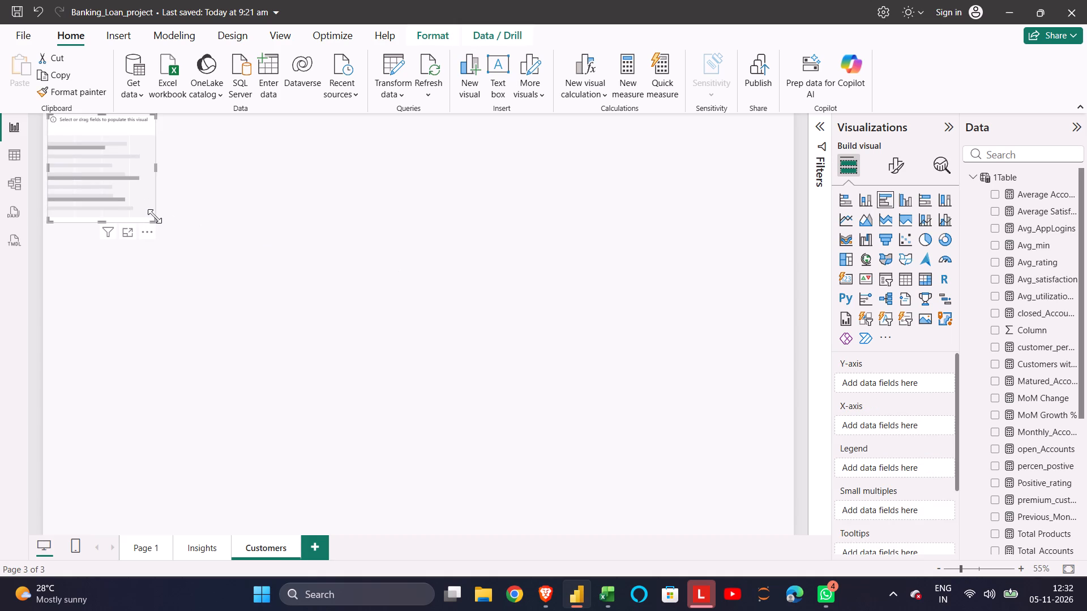
left_click_drag(155, 216, 339, 251)
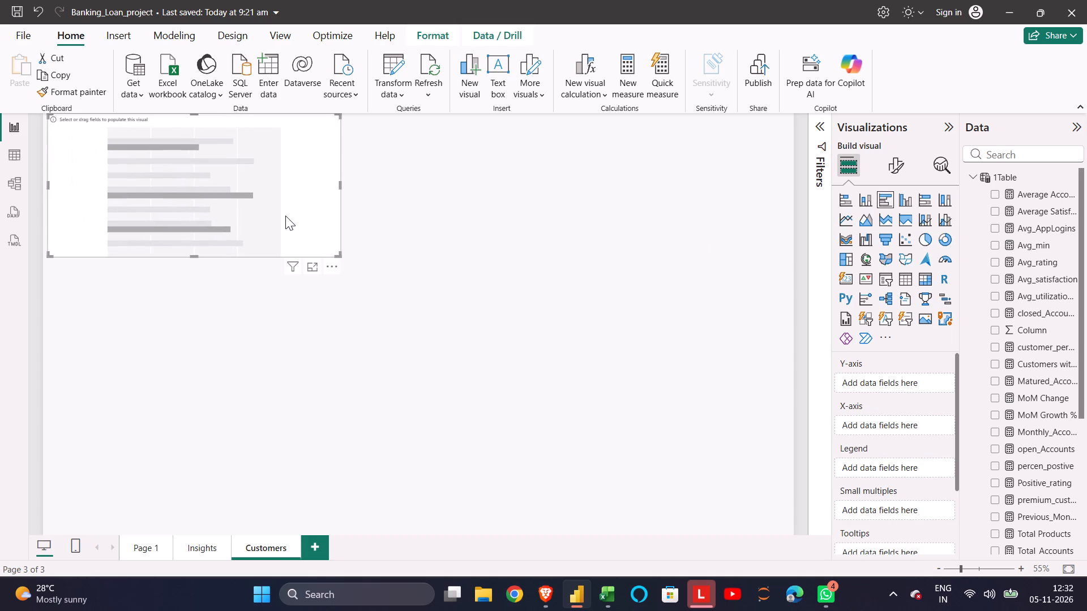
left_click_drag(283, 214, 289, 295)
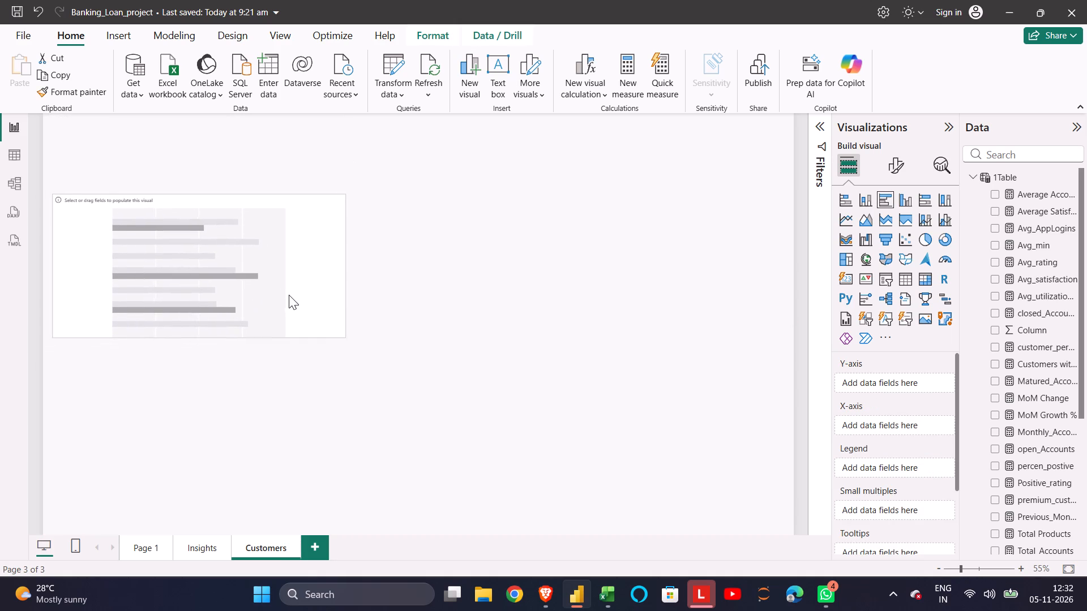
left_click_drag(289, 295, 285, 296)
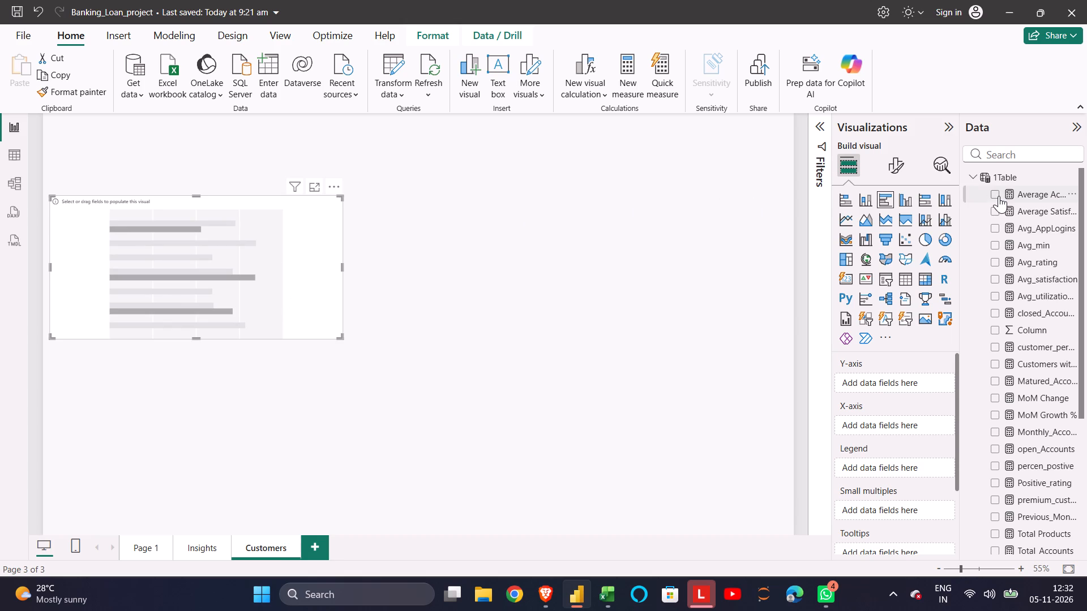
Configure the bar chart to show the count of CustomerID on the X-axis by AgeGroup on the Y-axis, both from the Customers table.
scroll(1024, 350, "down", 1)
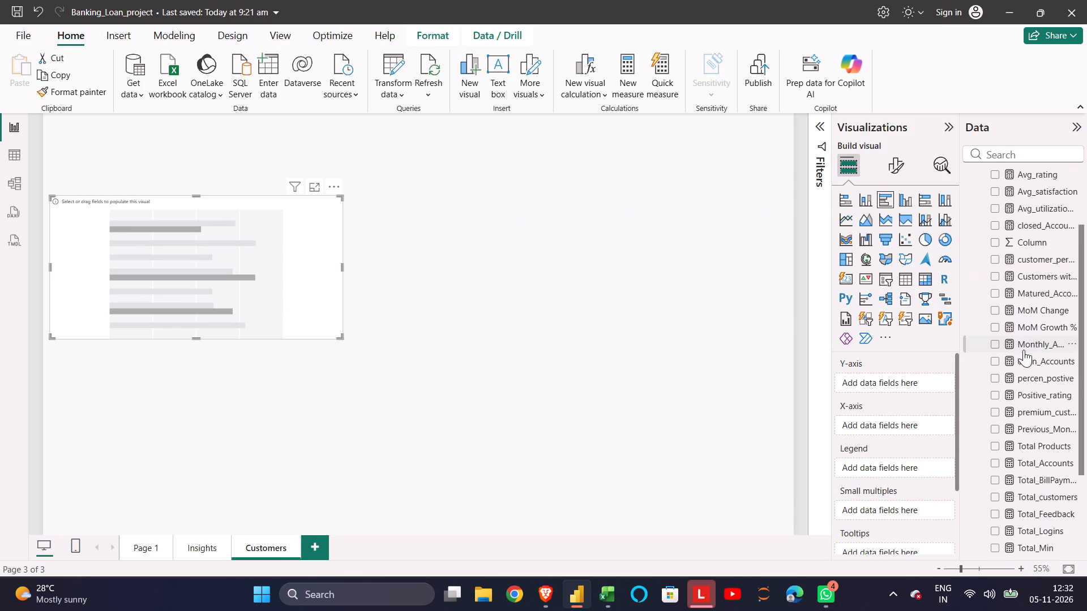
scroll(1024, 350, "down", 1)
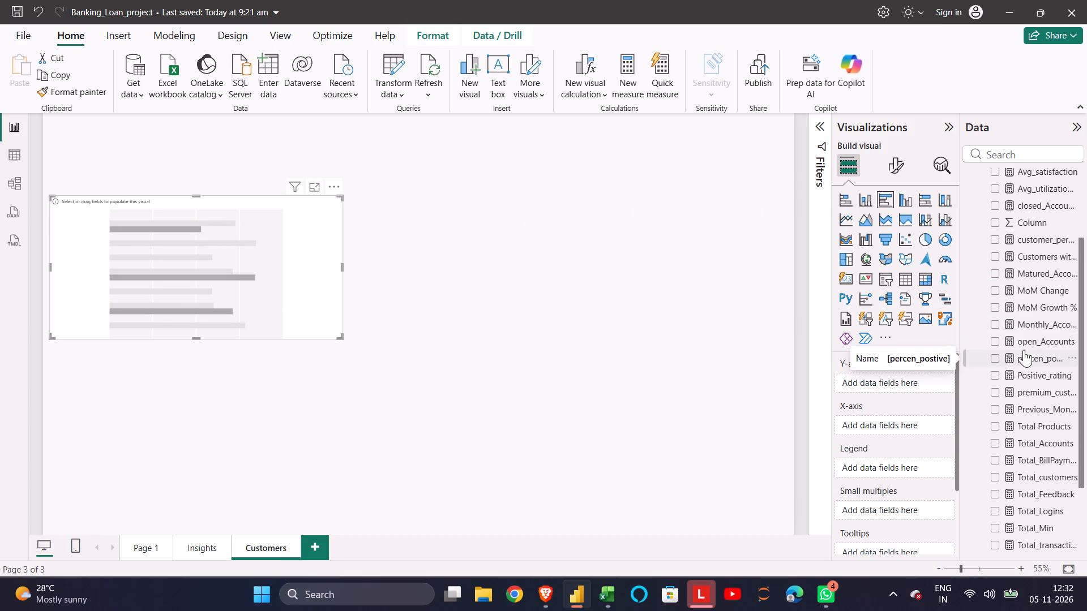
scroll(1024, 350, "down", 2)
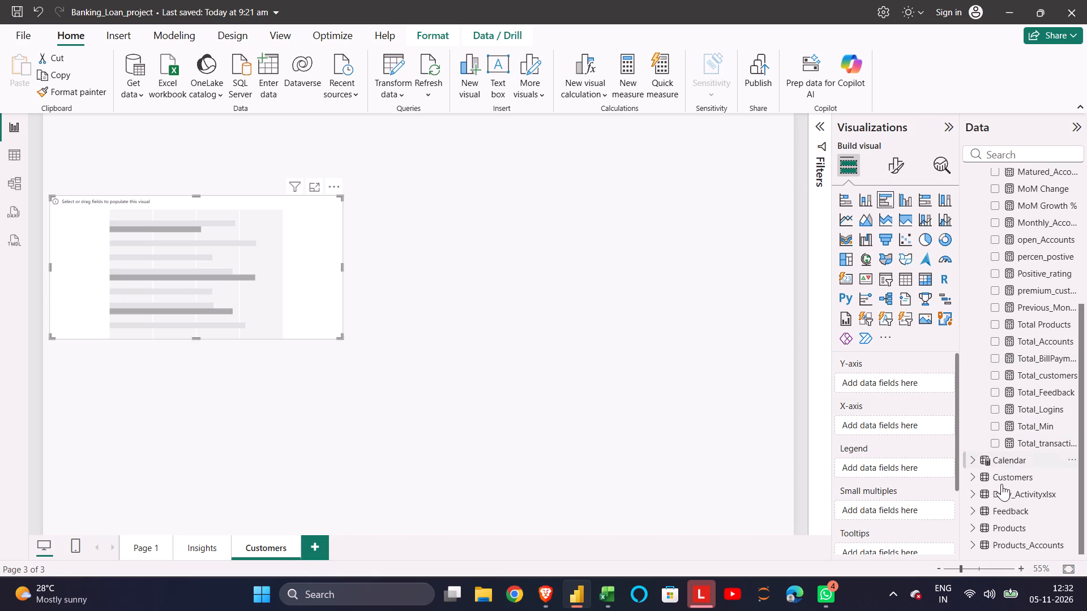
left_click(977, 477)
scroll(1007, 499, "down", 3)
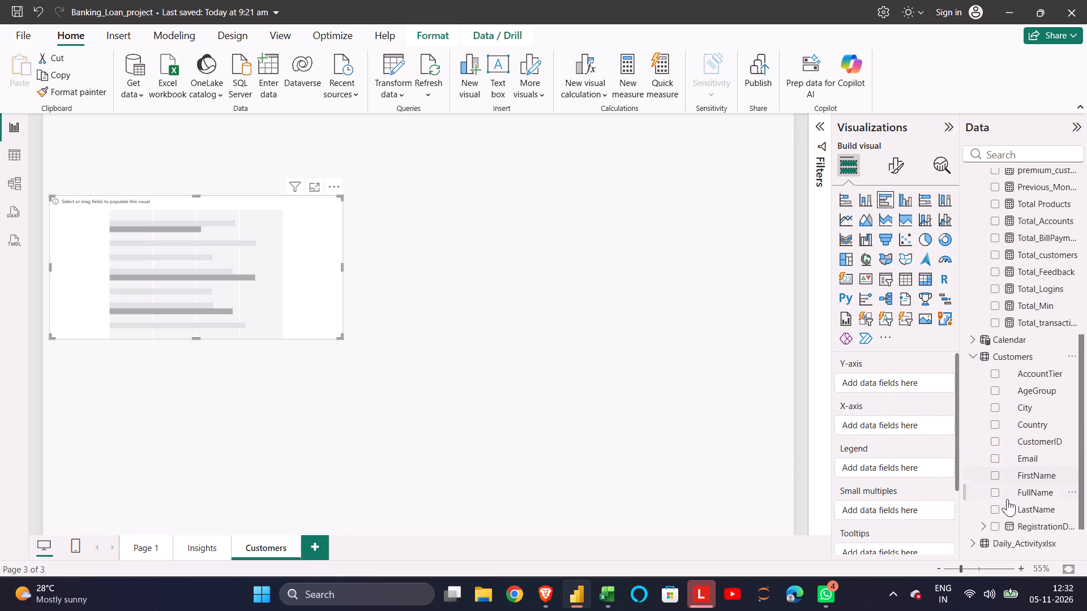
left_click(996, 446)
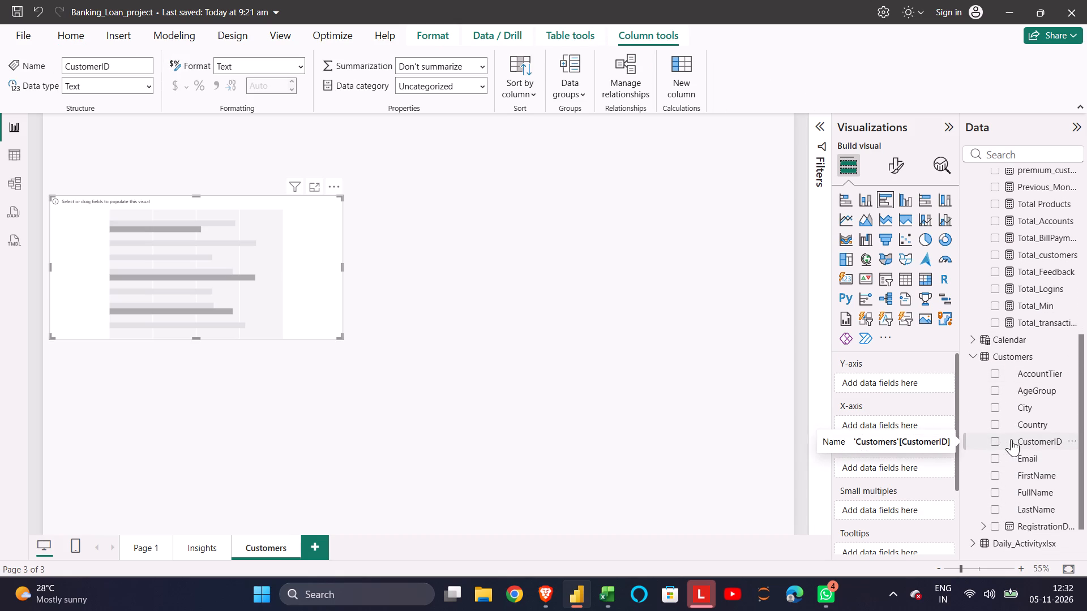
left_click_drag(1019, 438, 899, 379)
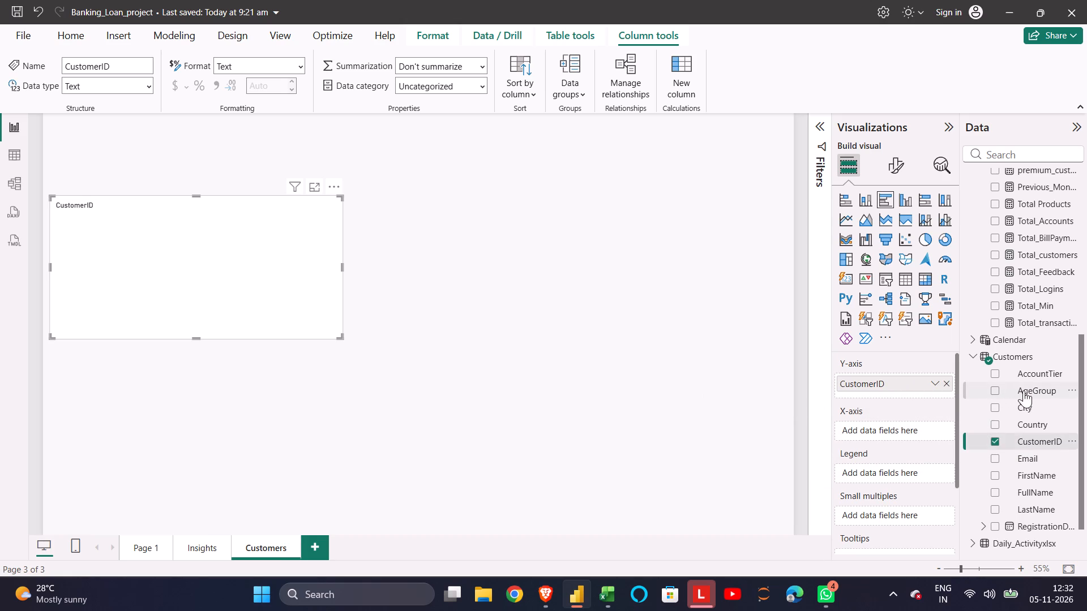
left_click_drag(1029, 389, 887, 436)
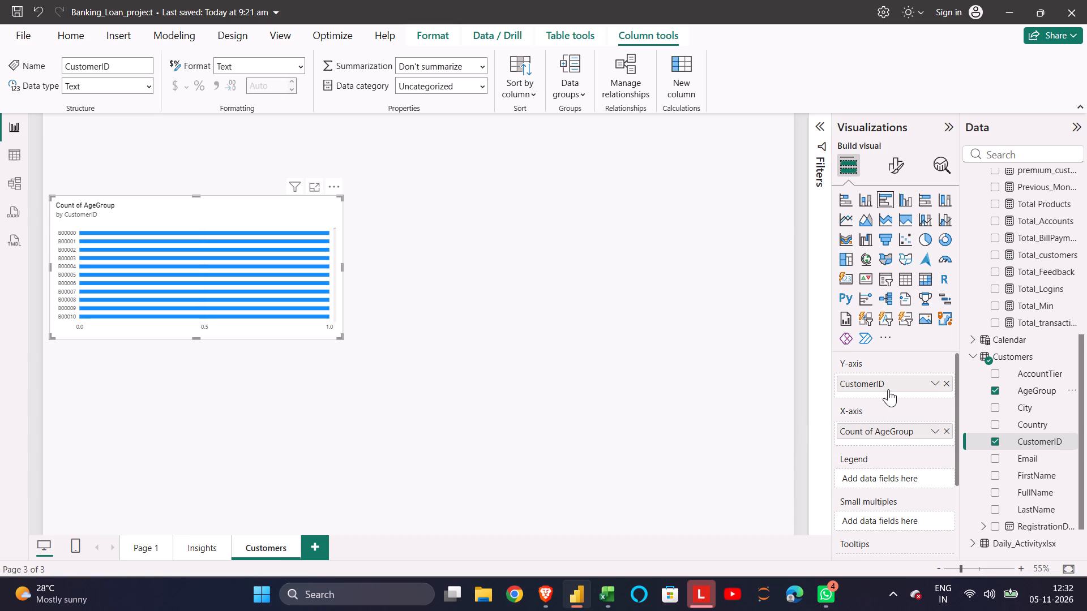
left_click_drag(888, 386, 893, 435)
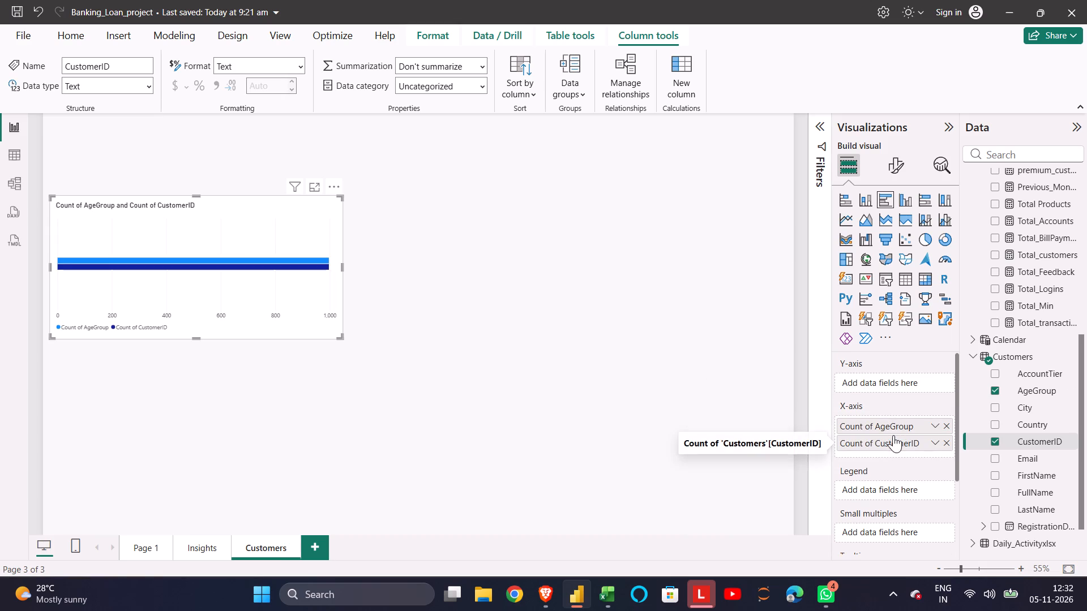
left_click_drag(893, 429, 890, 386)
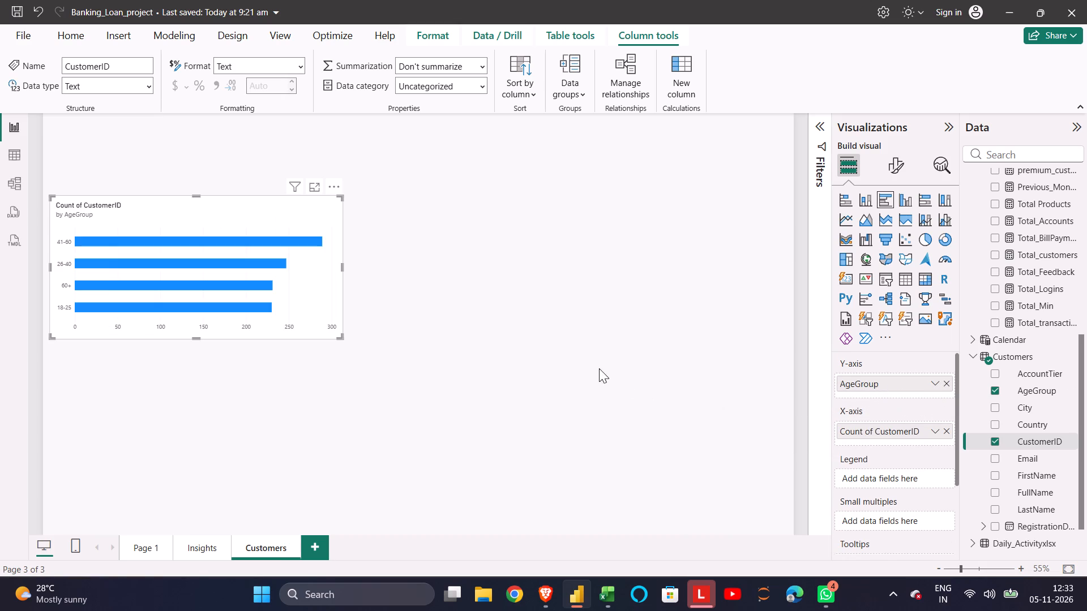
left_click(483, 260)
left_click(483, 260)
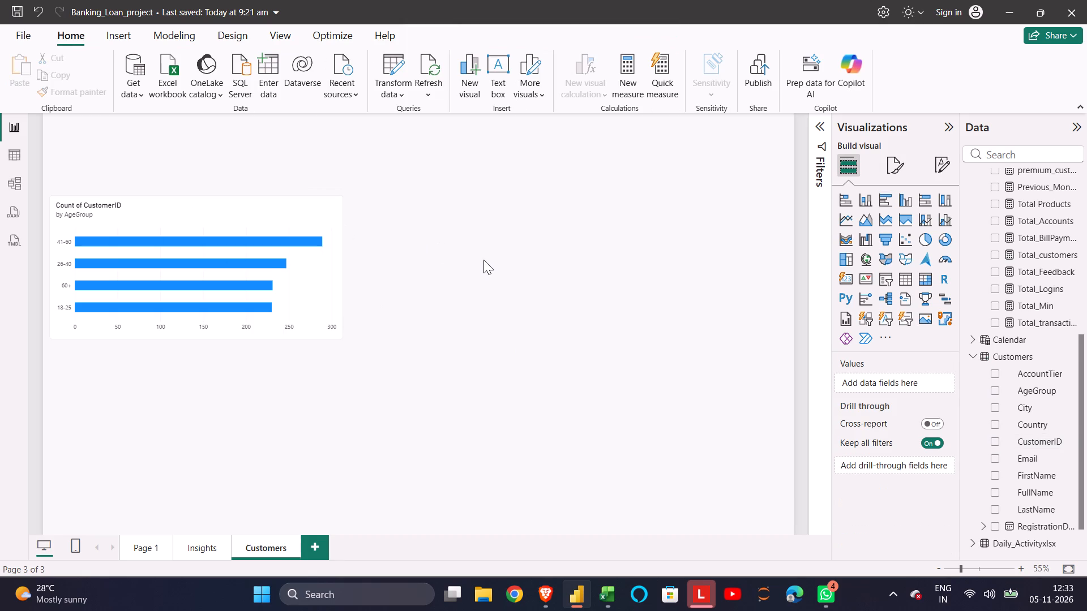
double_click(483, 260)
left_click(546, 590)
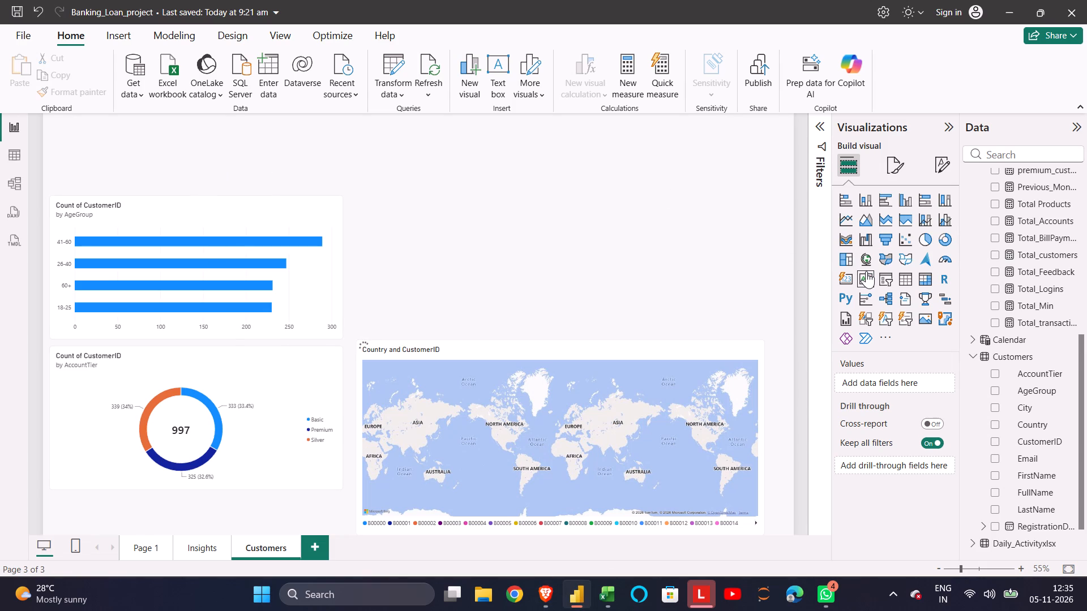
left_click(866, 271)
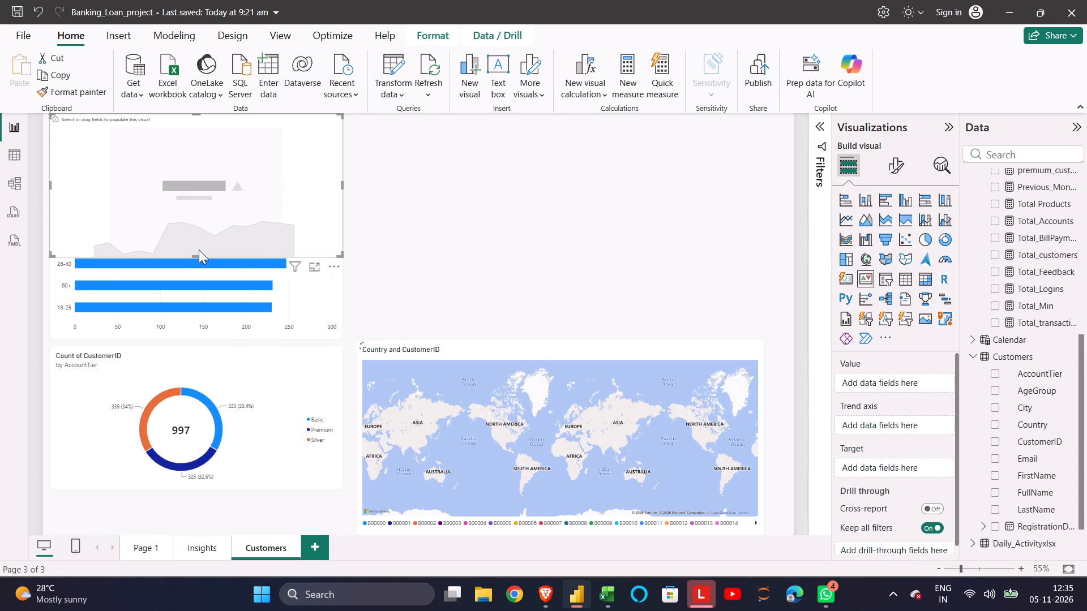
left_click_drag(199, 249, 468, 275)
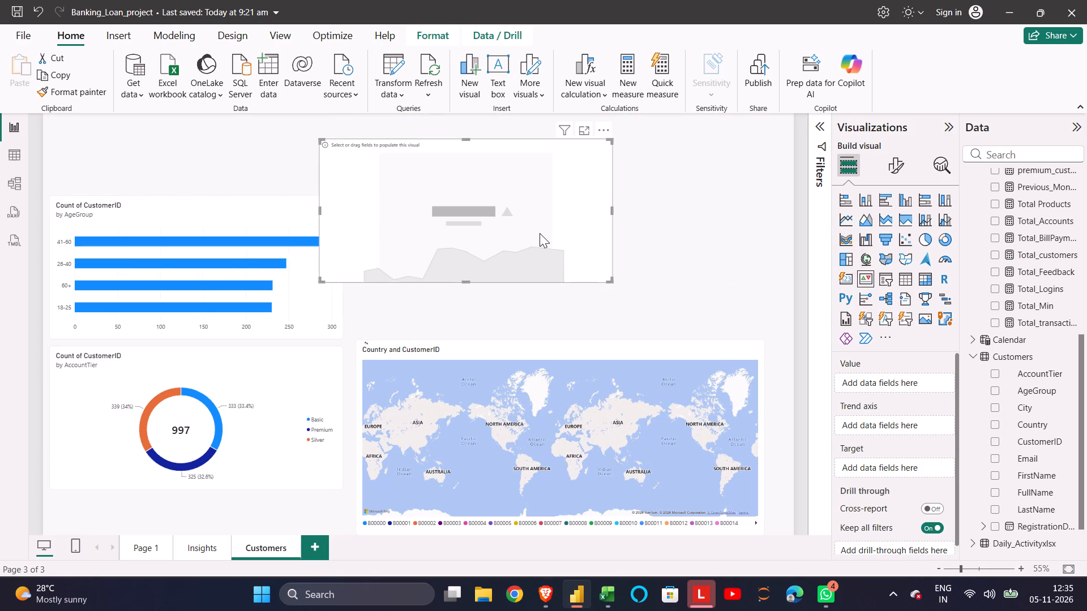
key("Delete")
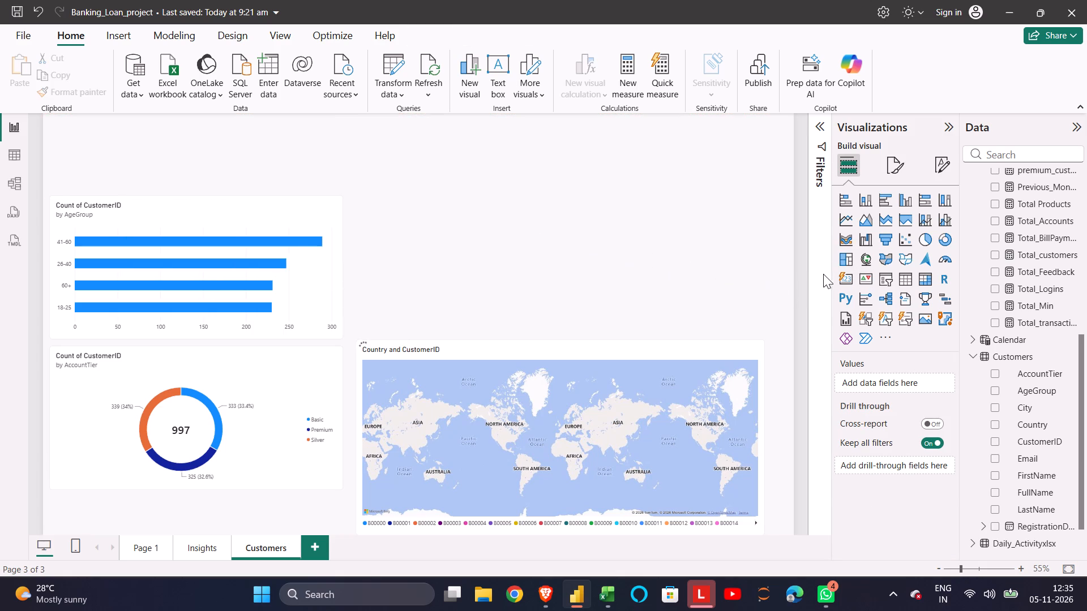
Add a card visual at the top of the Customers page, reduce its height and widen it across nearly the full page.
left_click(842, 273)
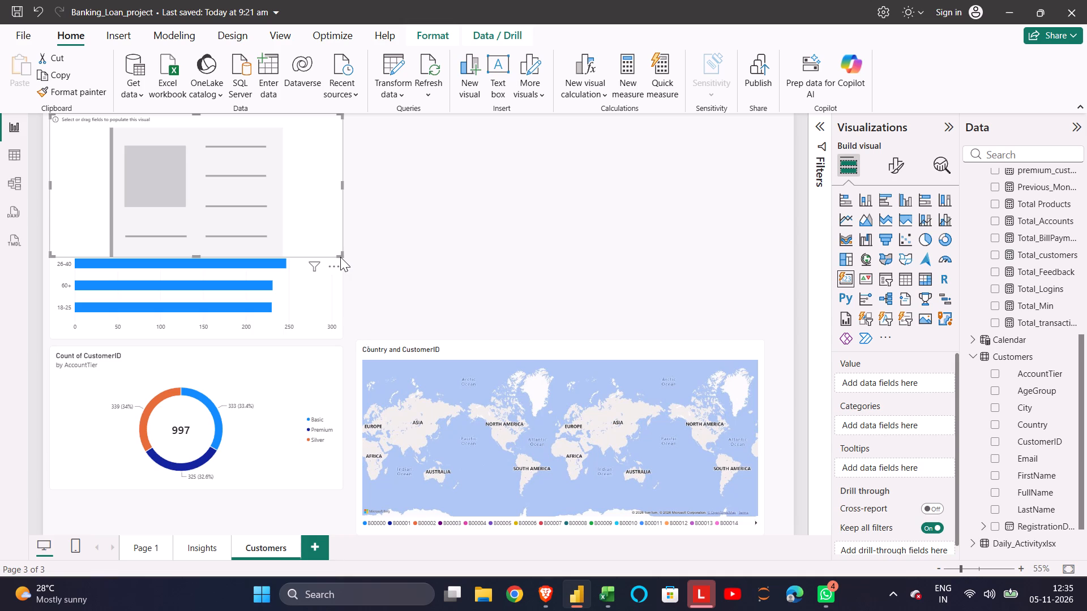
left_click_drag(341, 253, 546, 199)
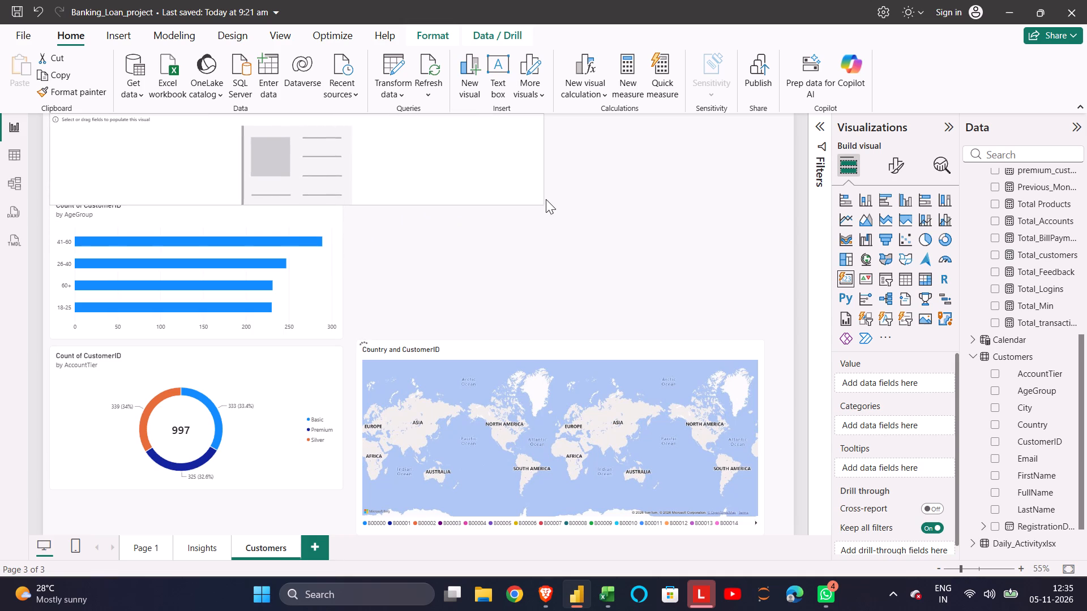
left_click_drag(546, 199, 786, 202)
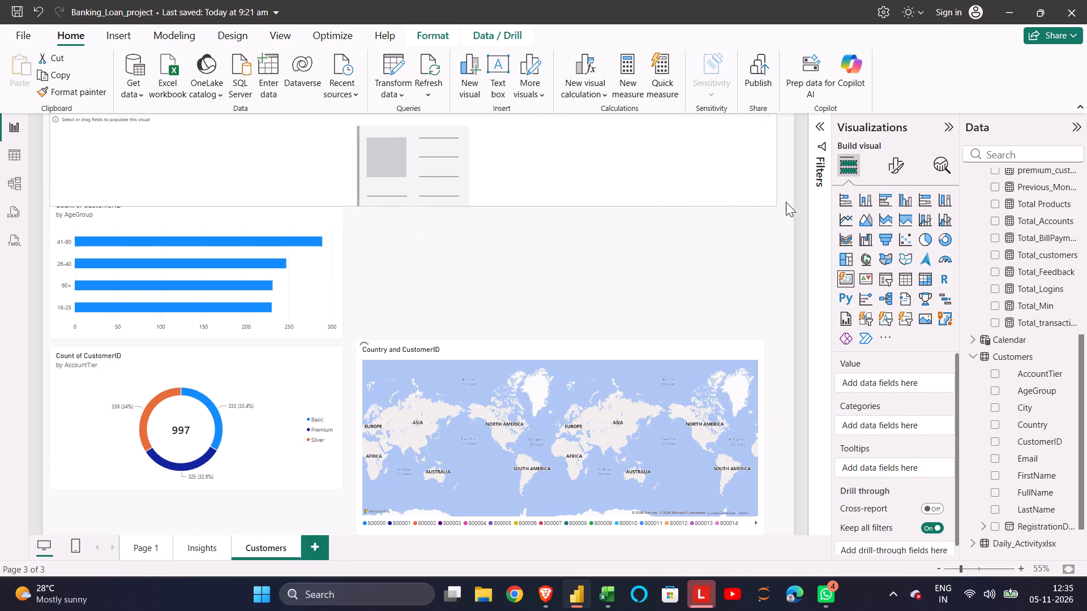
left_click_drag(786, 202, 781, 203)
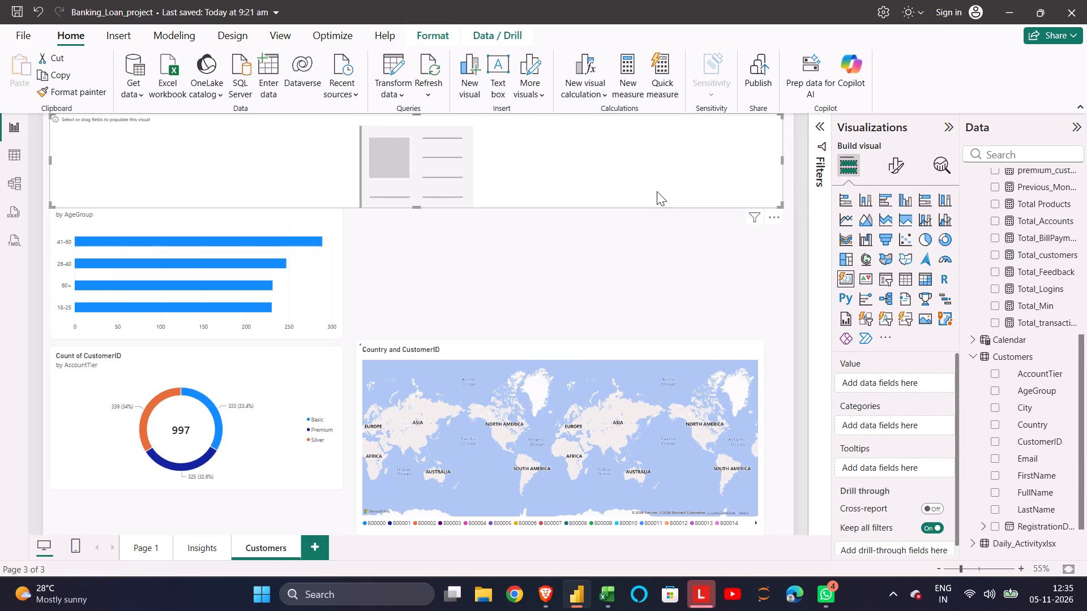
Add the Total_customers measure to the new card as its value.
scroll(996, 313, "up", 1)
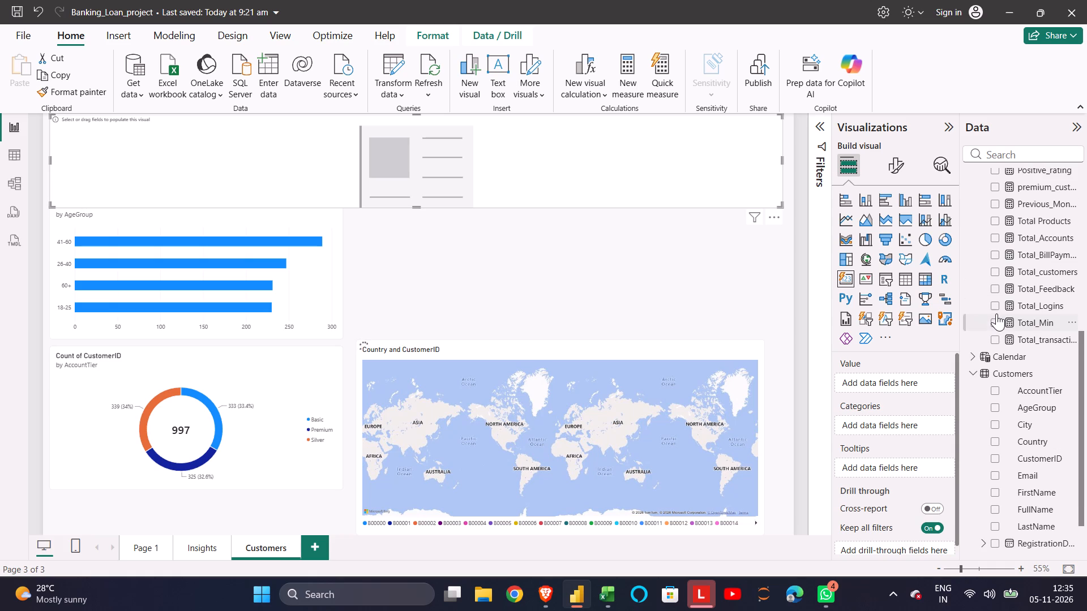
scroll(996, 313, "up", 3)
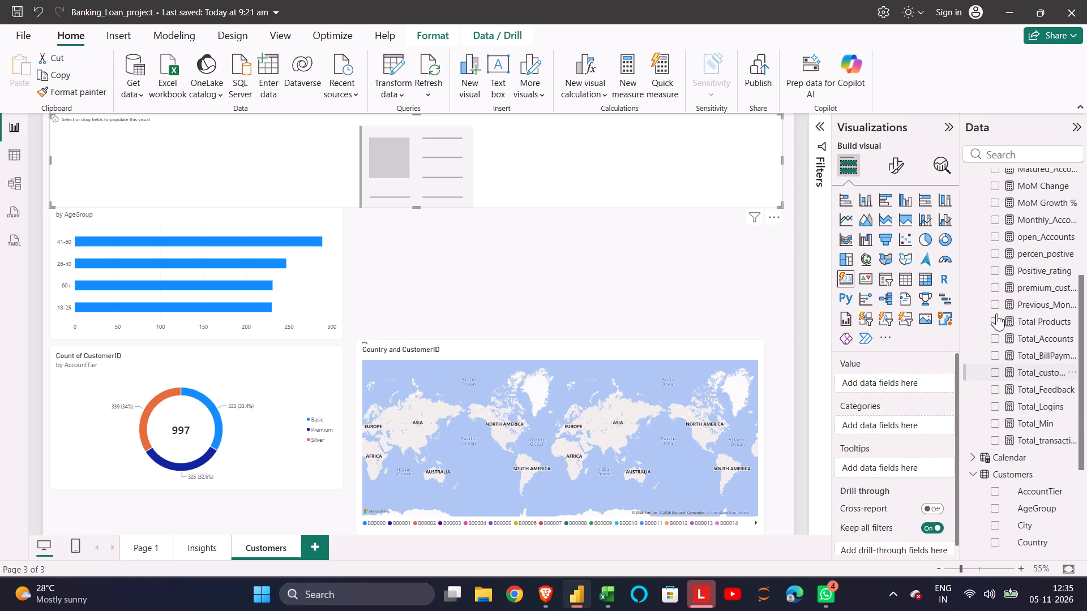
scroll(996, 313, "up", 2)
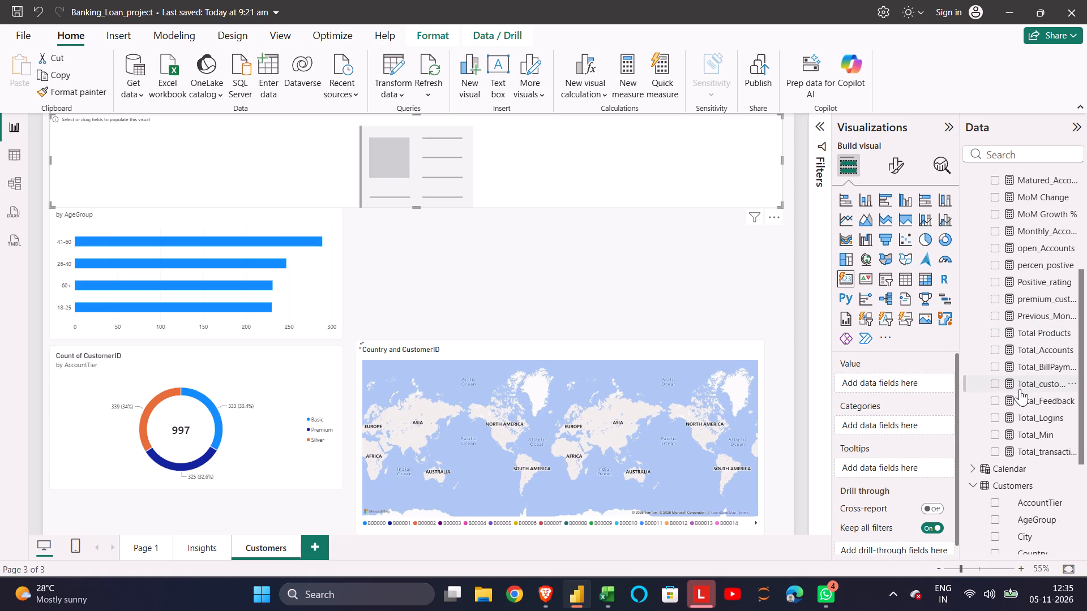
left_click_drag(1020, 389, 890, 388)
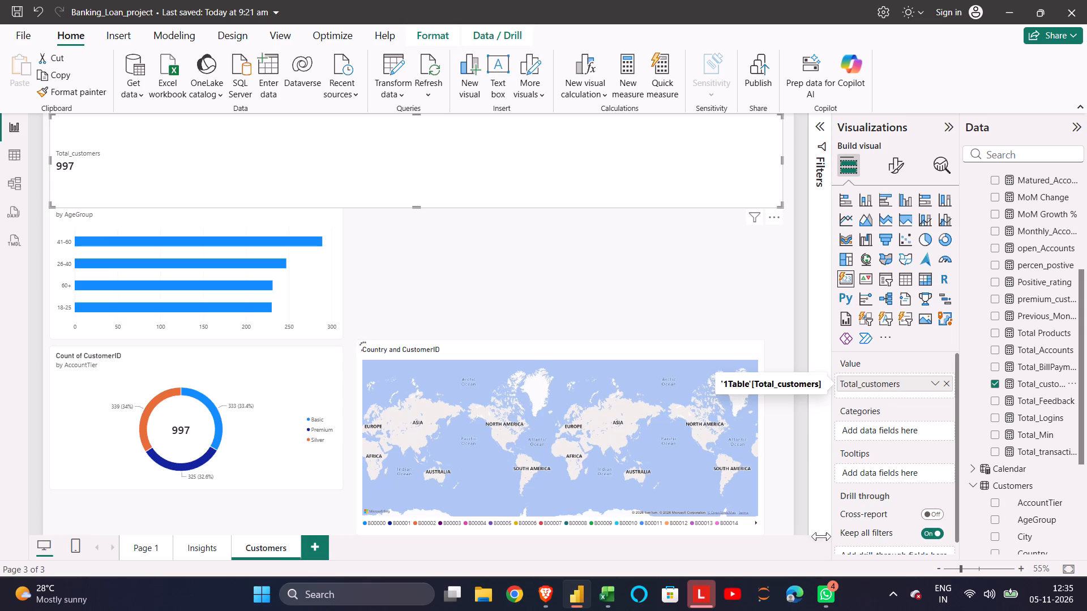
Check ChatGPT's Customer Overview KPIs in Brave, and in Power BI add the premium_customers measure as the card's second value.
left_click(536, 593)
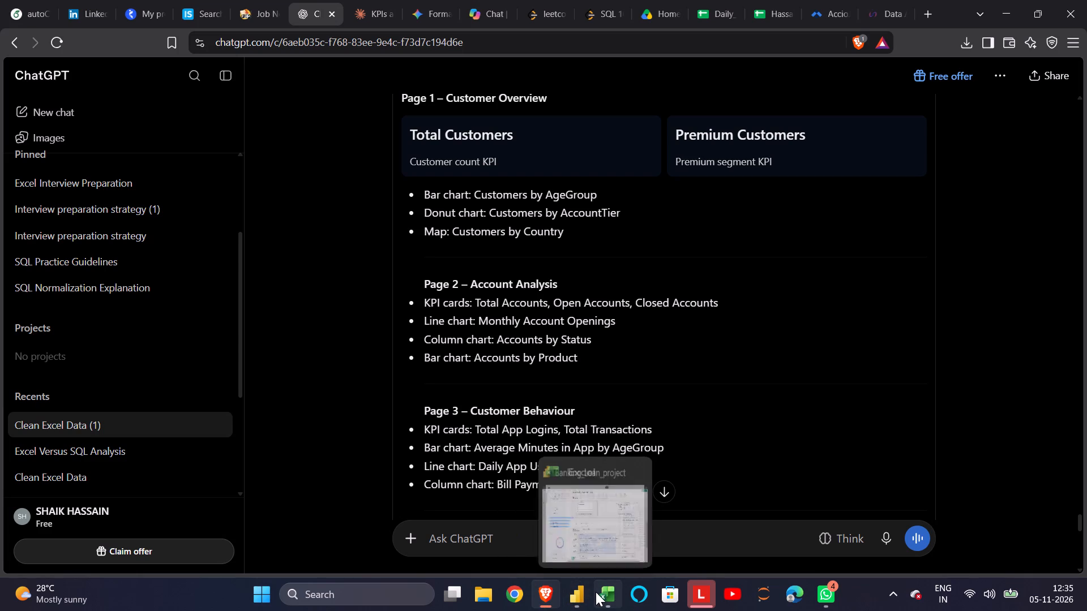
left_click(596, 592)
left_click(588, 592)
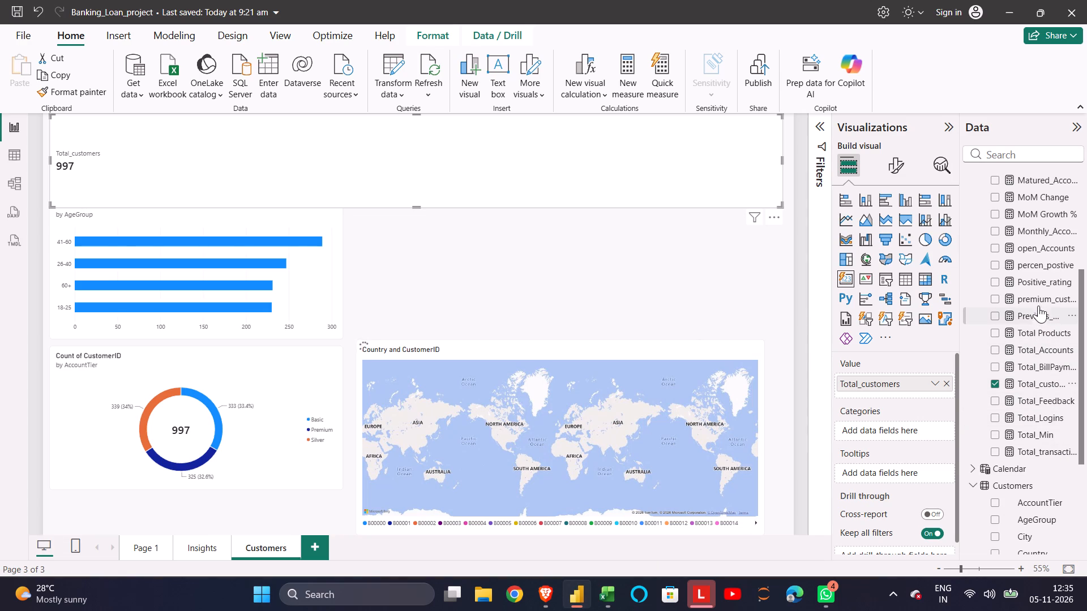
left_click_drag(1034, 296, 923, 389)
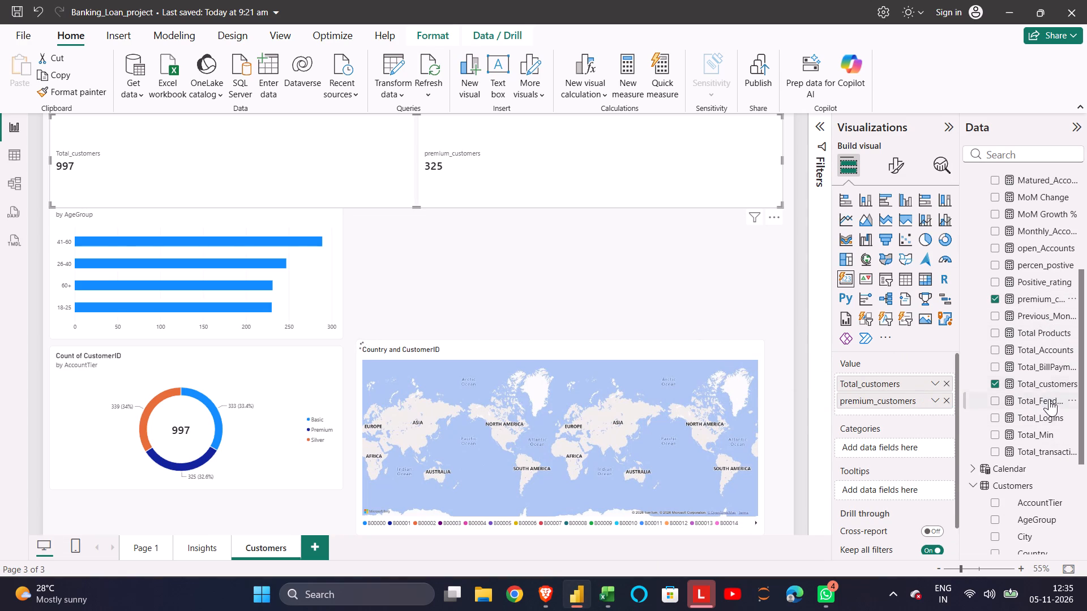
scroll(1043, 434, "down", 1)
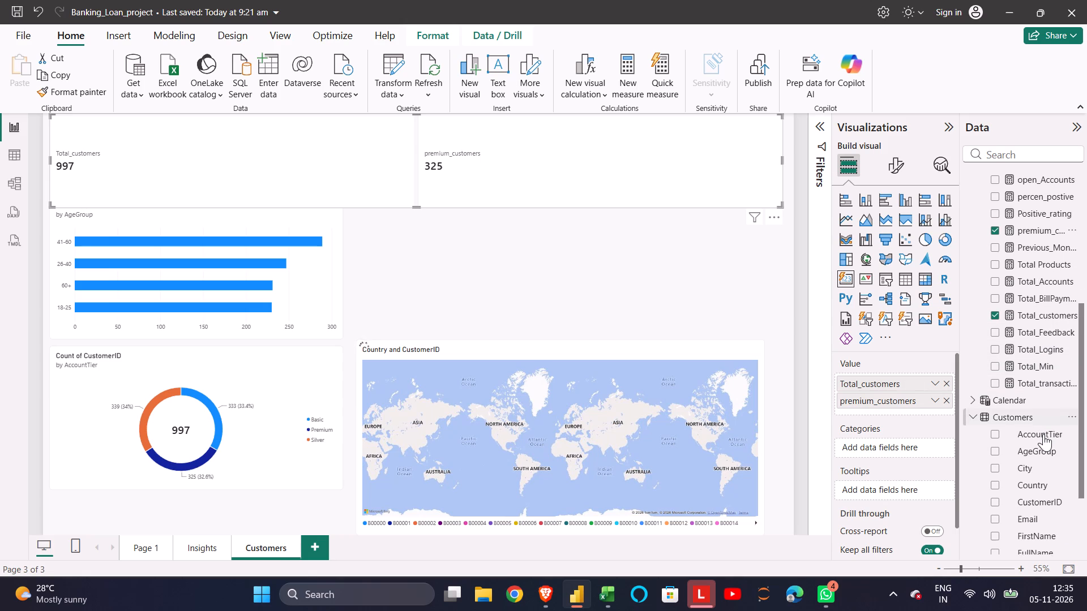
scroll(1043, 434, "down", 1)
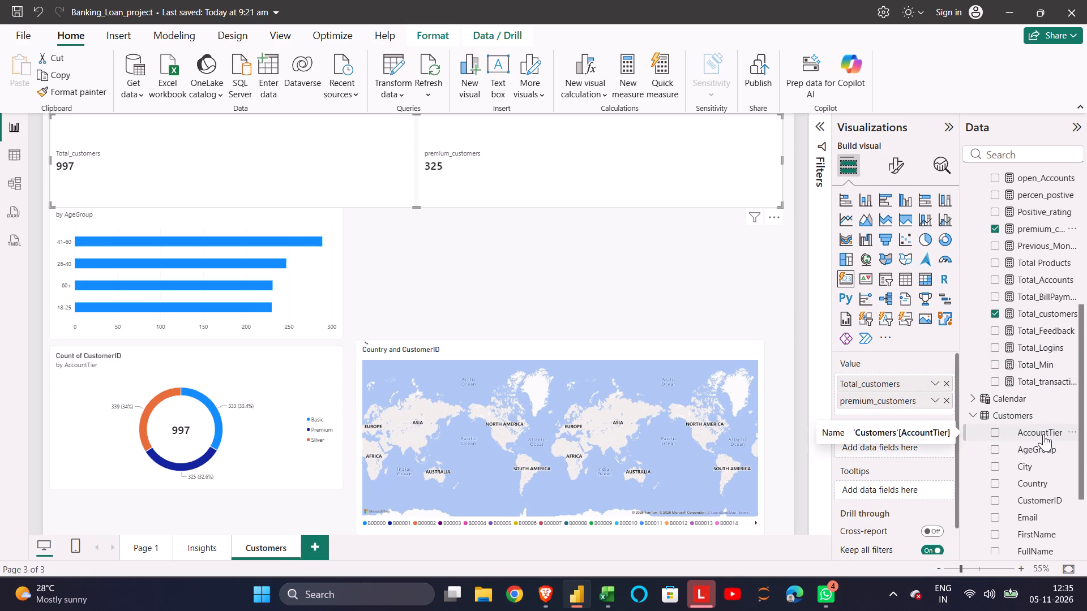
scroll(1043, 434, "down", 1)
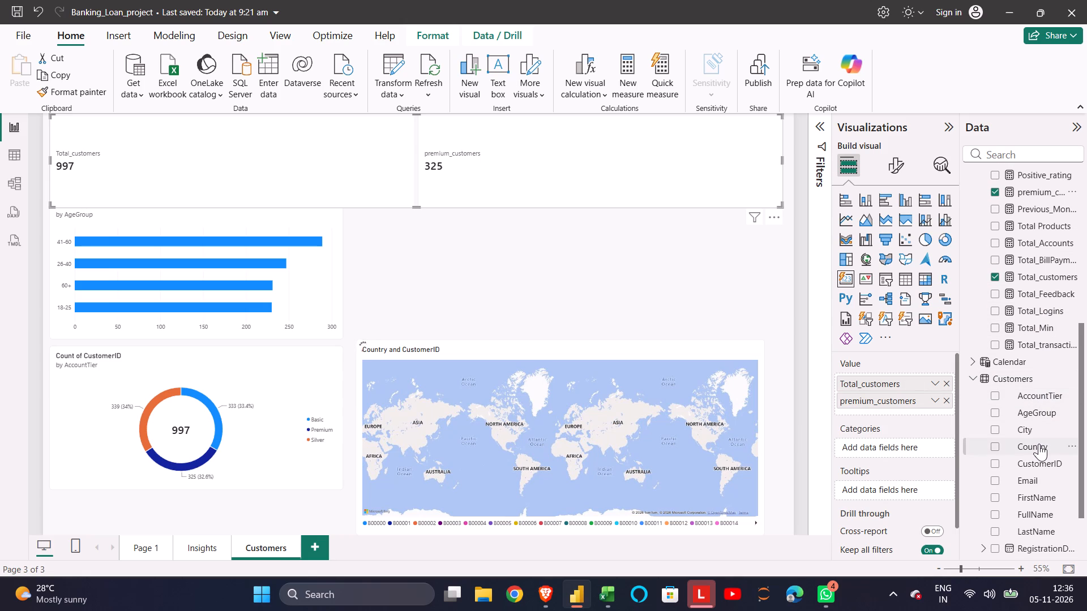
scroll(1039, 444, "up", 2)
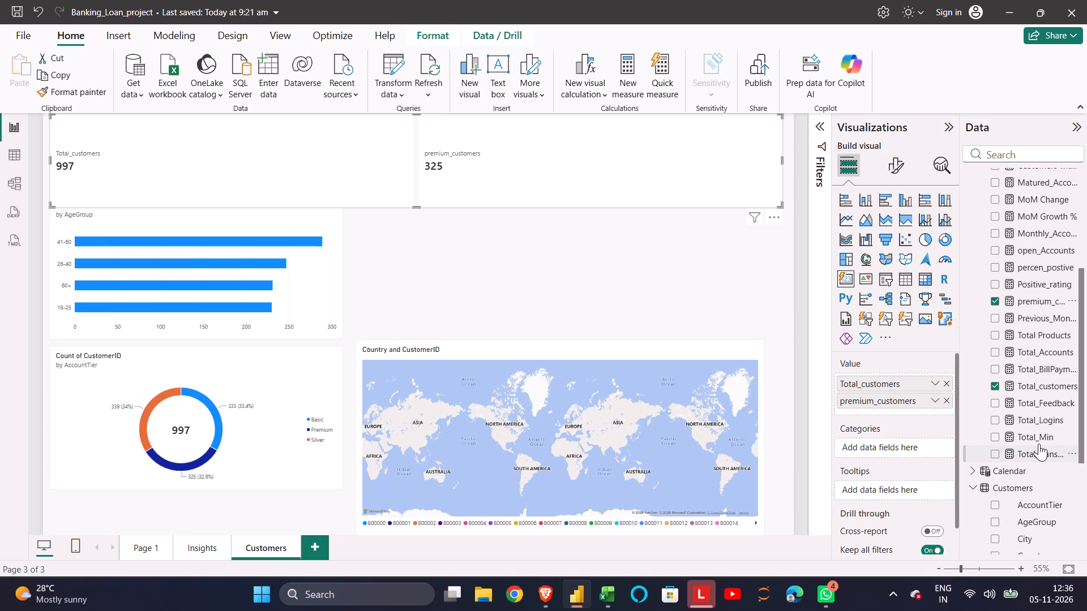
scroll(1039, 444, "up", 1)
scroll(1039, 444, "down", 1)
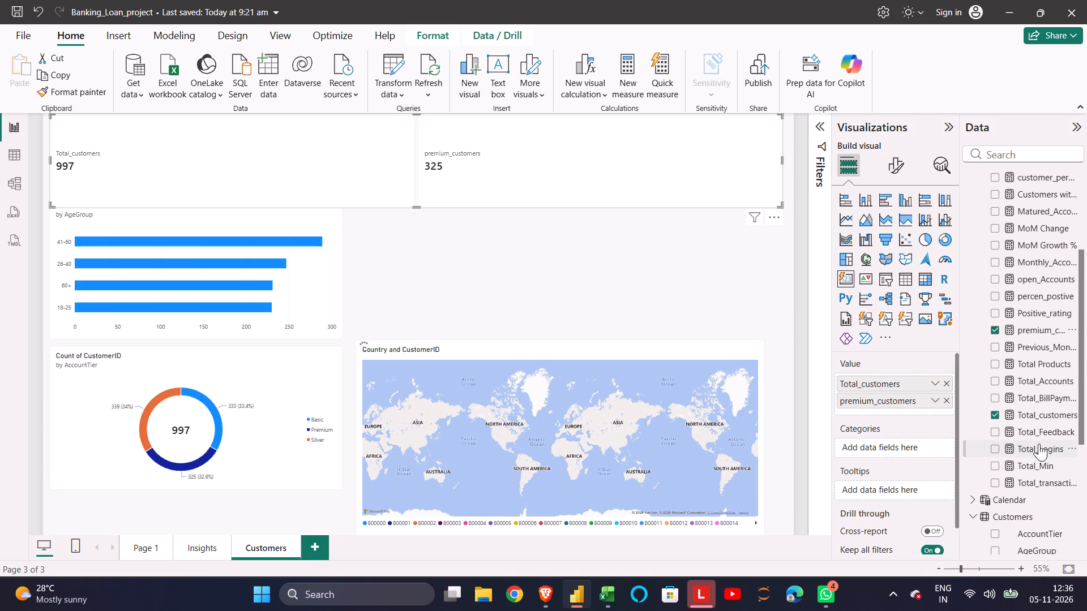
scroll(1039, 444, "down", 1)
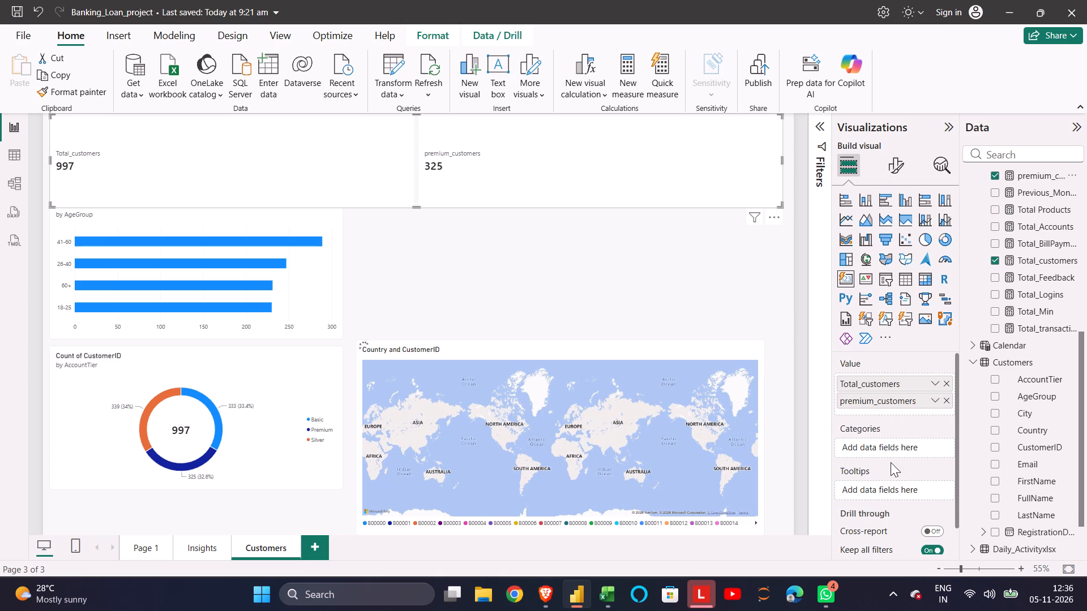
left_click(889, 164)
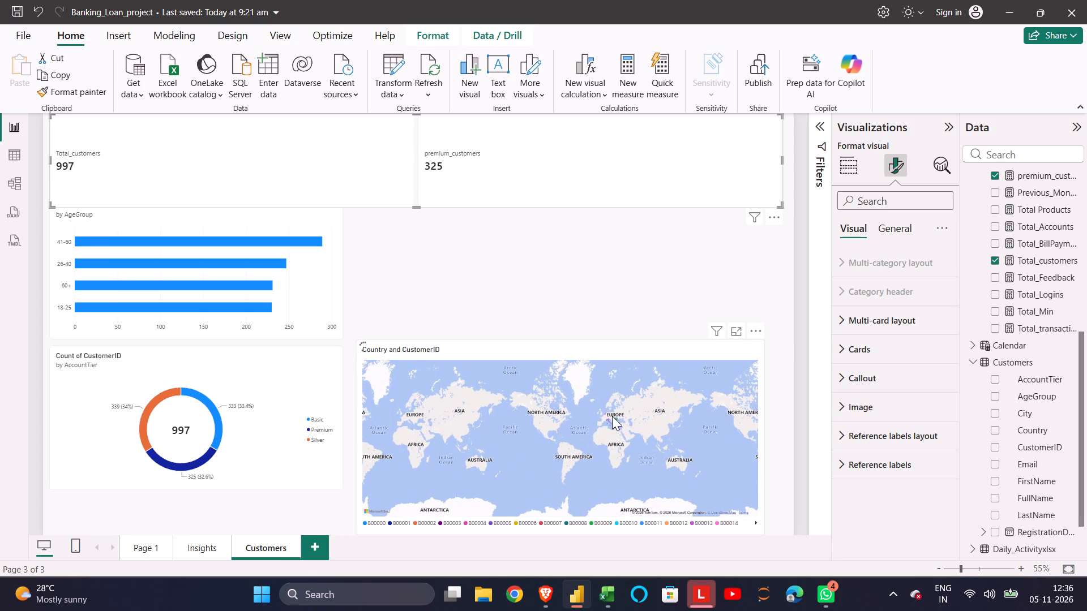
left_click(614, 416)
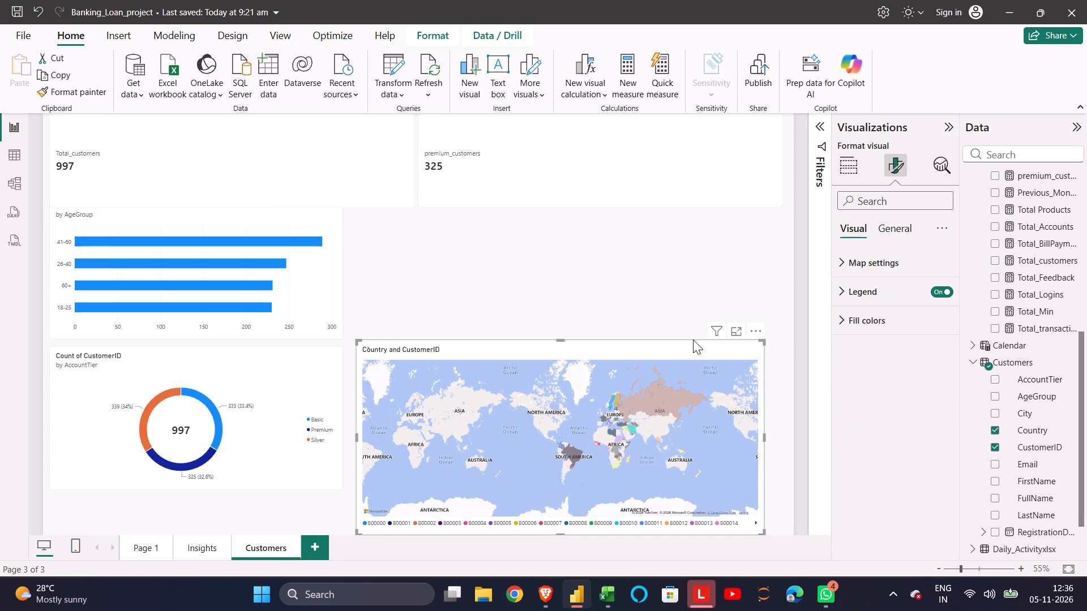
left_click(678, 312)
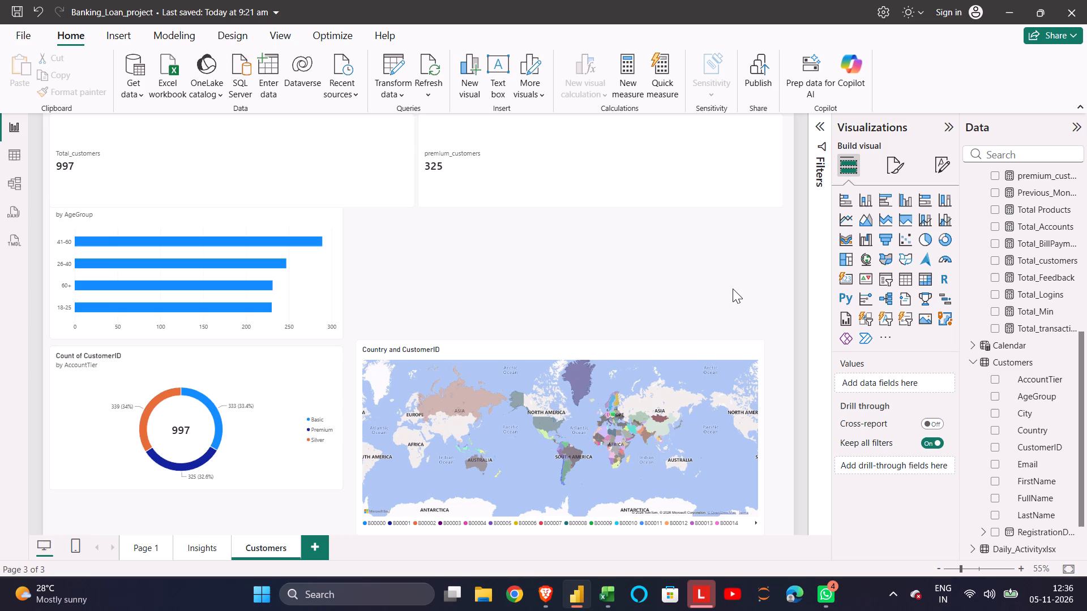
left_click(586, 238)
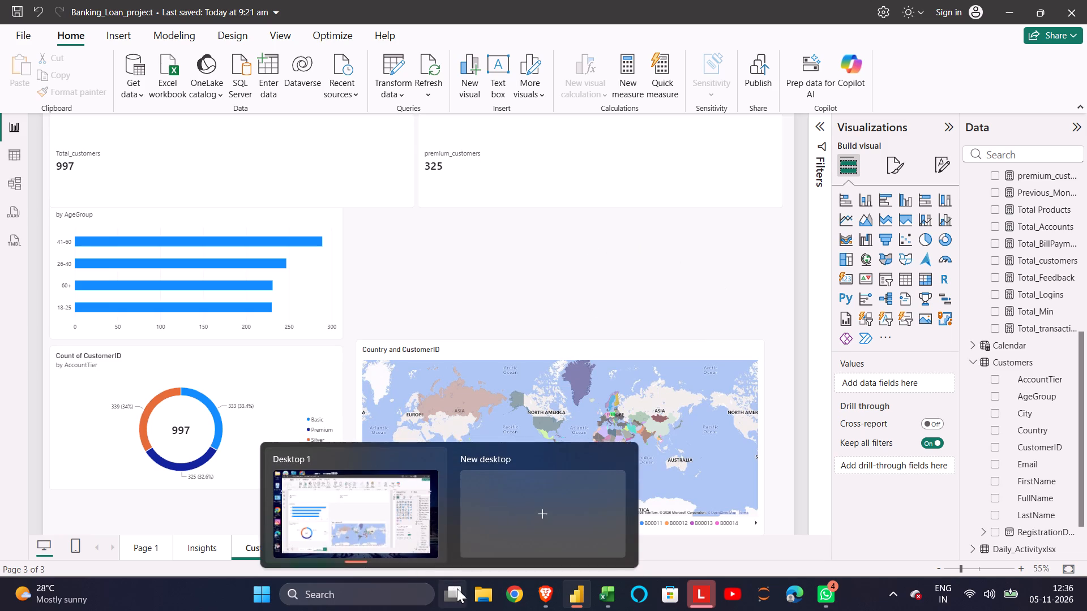
Check ChatGPT's dashboard page list in Brave, and in Power BI add a new report page after Customers.
left_click(536, 587)
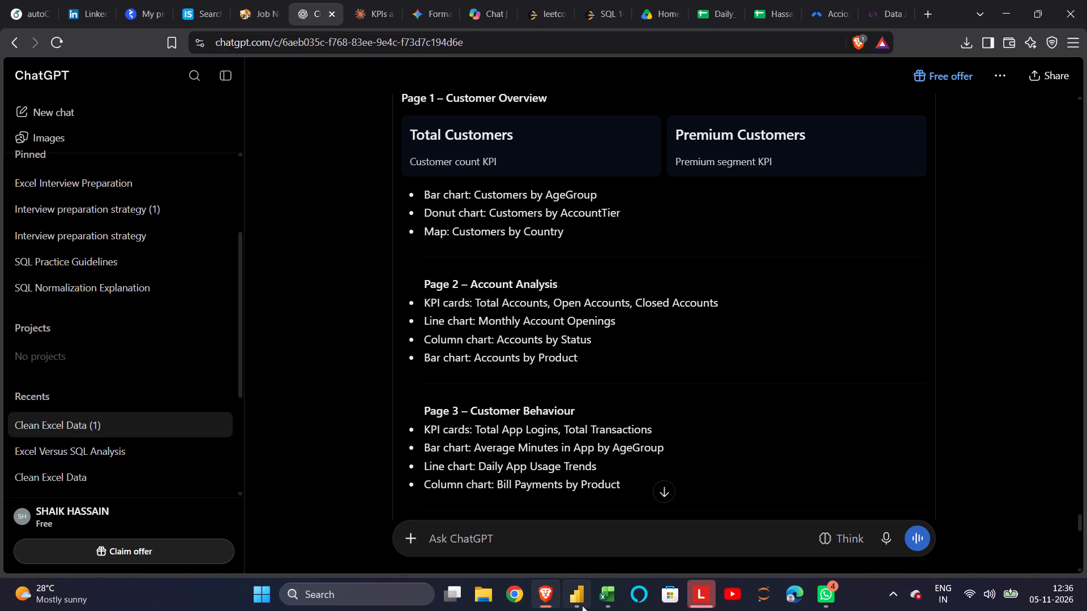
left_click(582, 610)
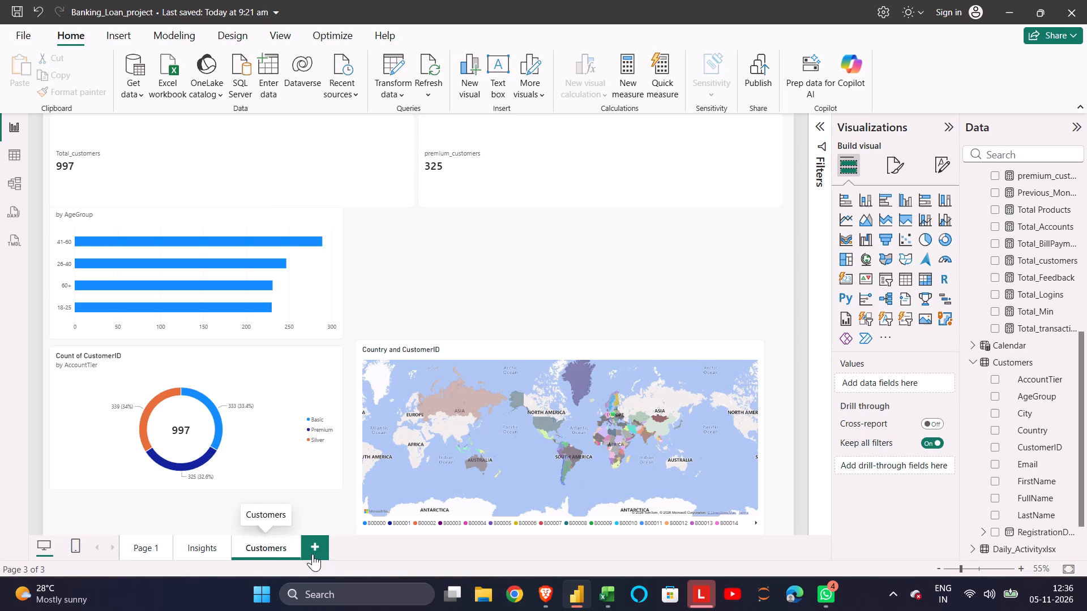
left_click(322, 554)
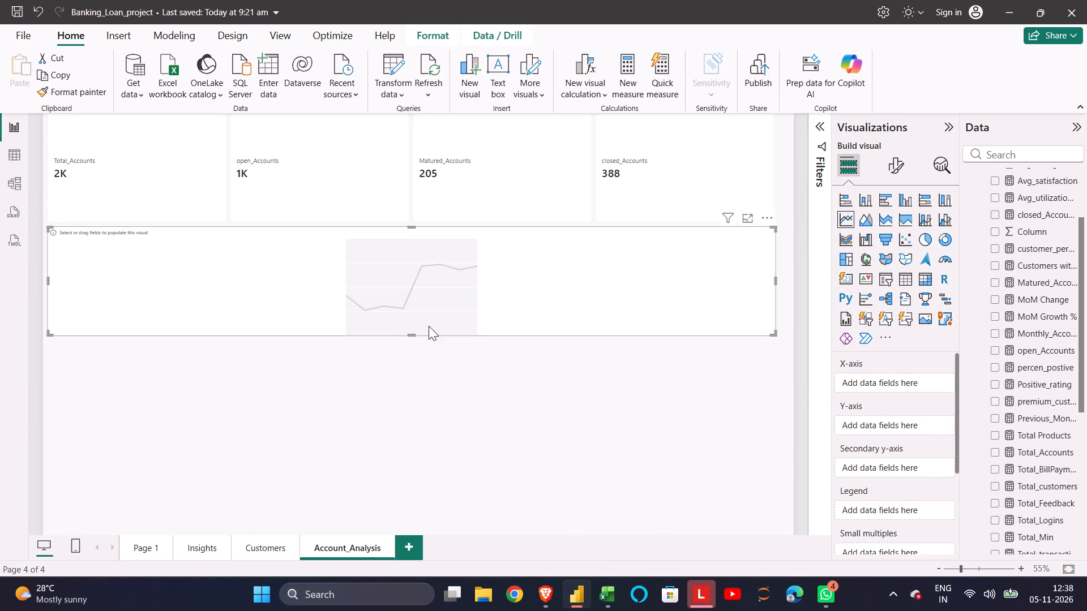
Resize the empty line chart to about two-fifths of the card's width and make it taller, left-aligned just beneath the card.
left_click(774, 279)
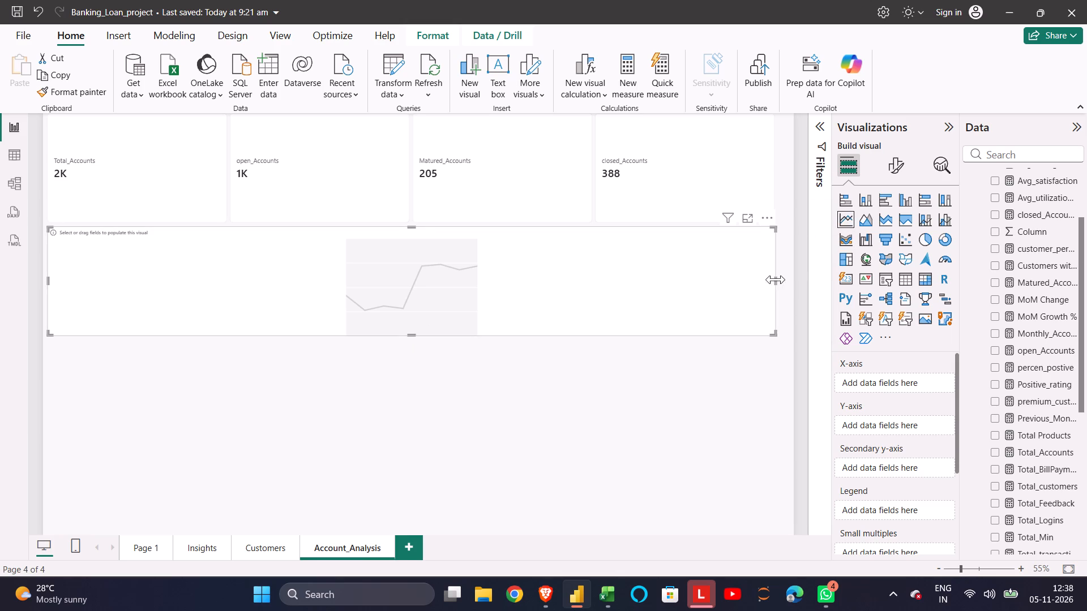
left_click(774, 279)
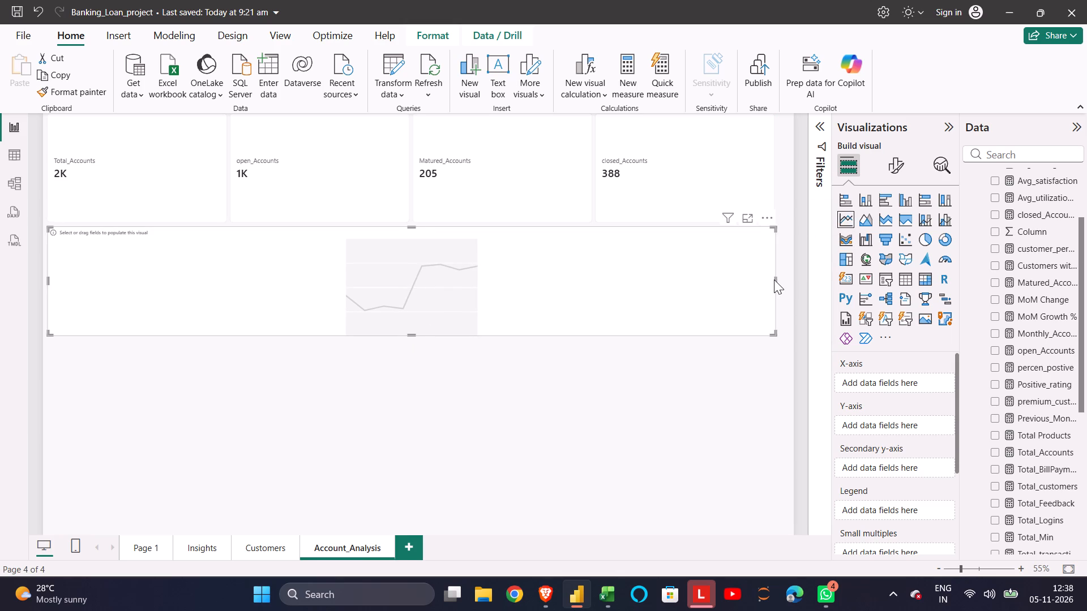
left_click(774, 279)
left_click_drag(774, 279, 500, 300)
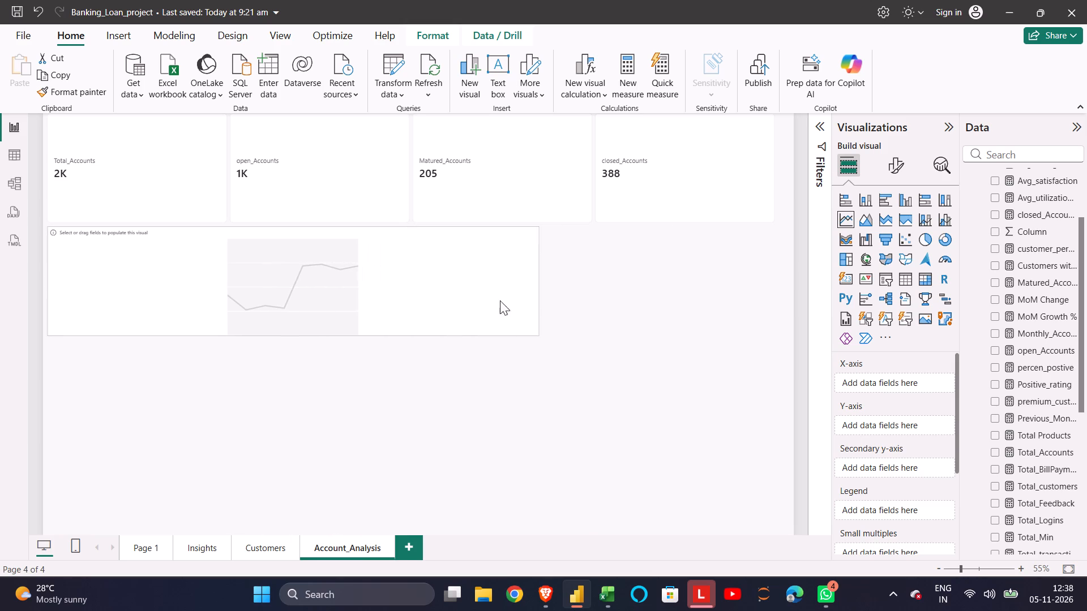
left_click_drag(500, 300, 295, 316)
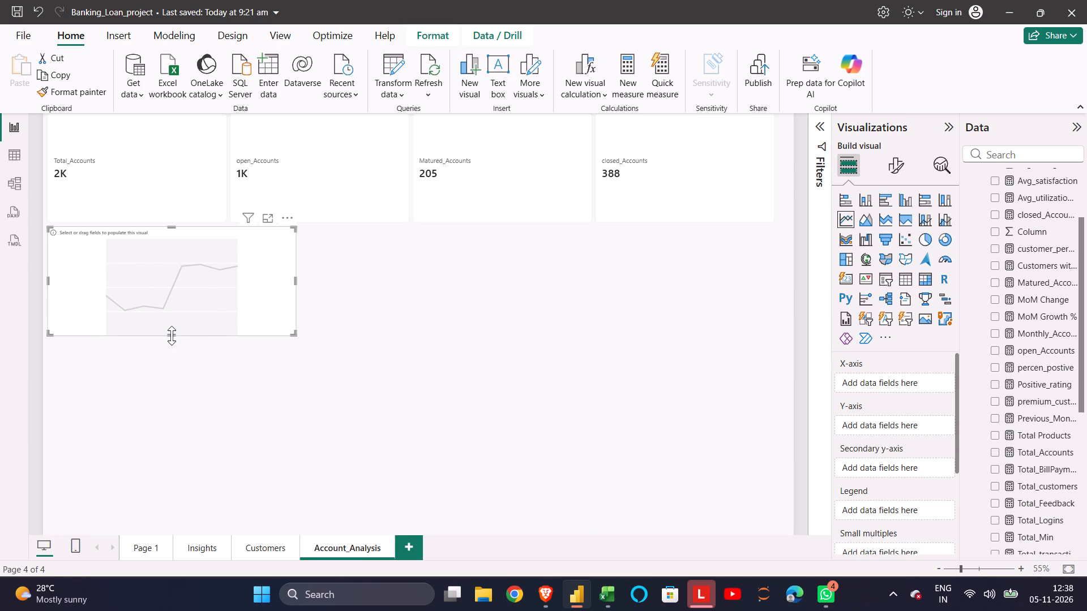
left_click_drag(172, 335, 174, 347)
left_click_drag(225, 300, 257, 308)
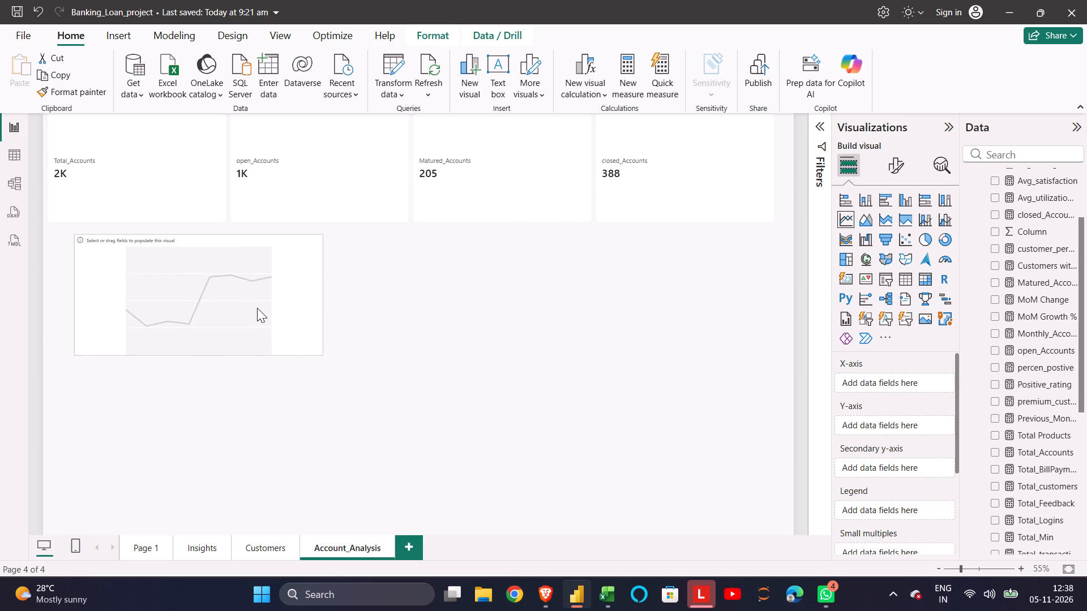
left_click_drag(257, 308, 228, 305)
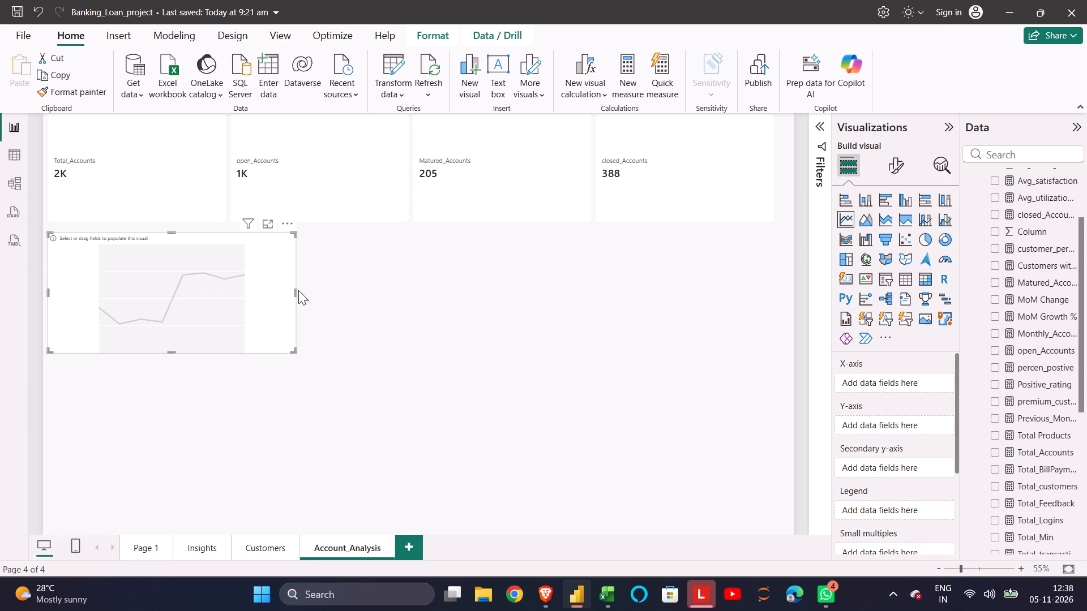
left_click_drag(296, 292, 332, 292)
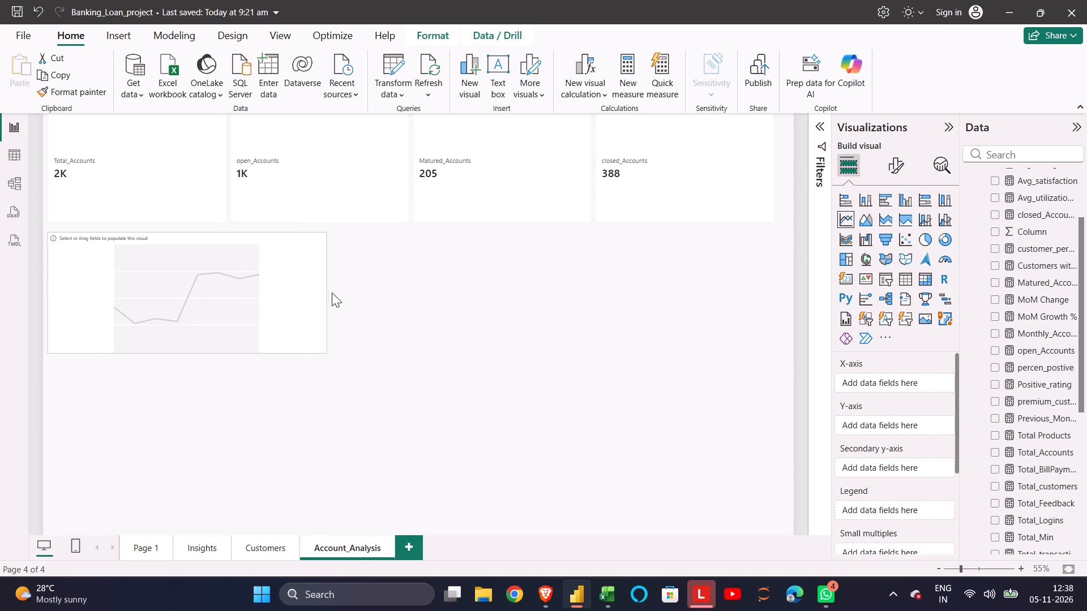
left_click_drag(332, 292, 342, 291)
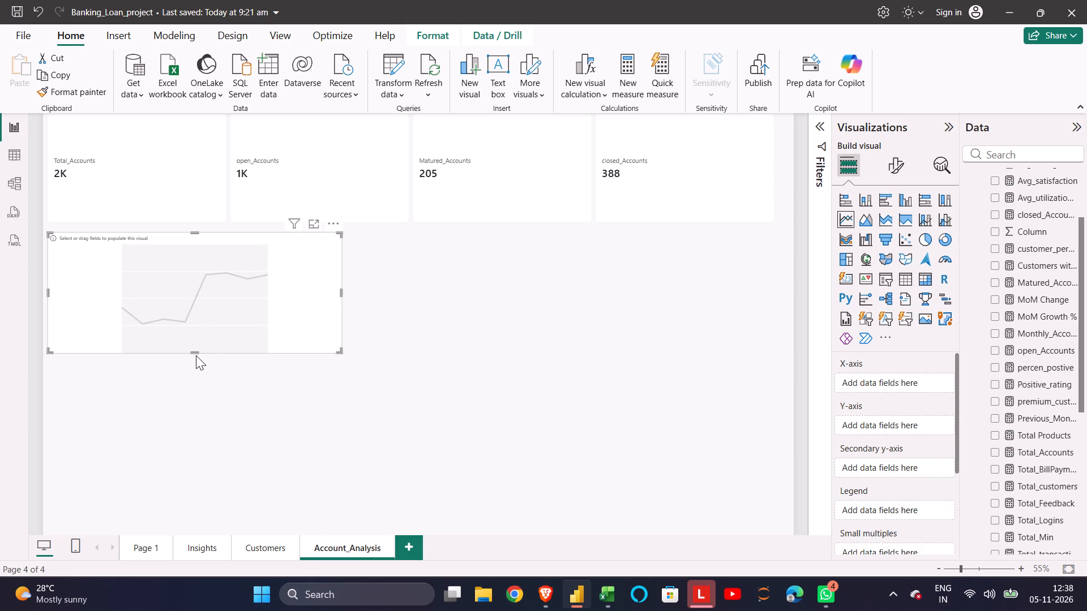
left_click_drag(196, 351, 196, 376)
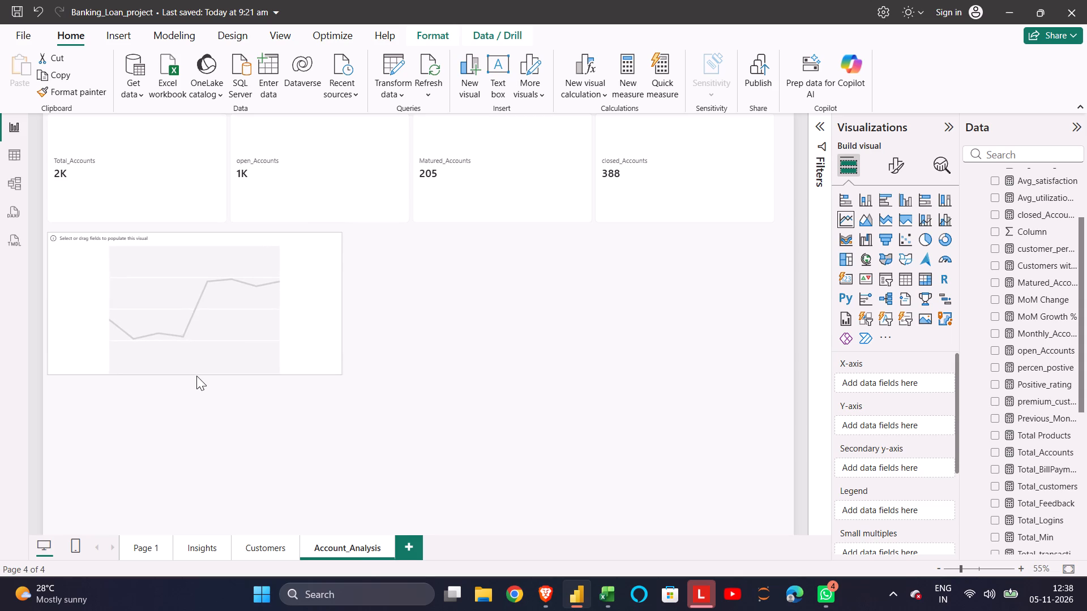
left_click_drag(196, 376, 203, 389)
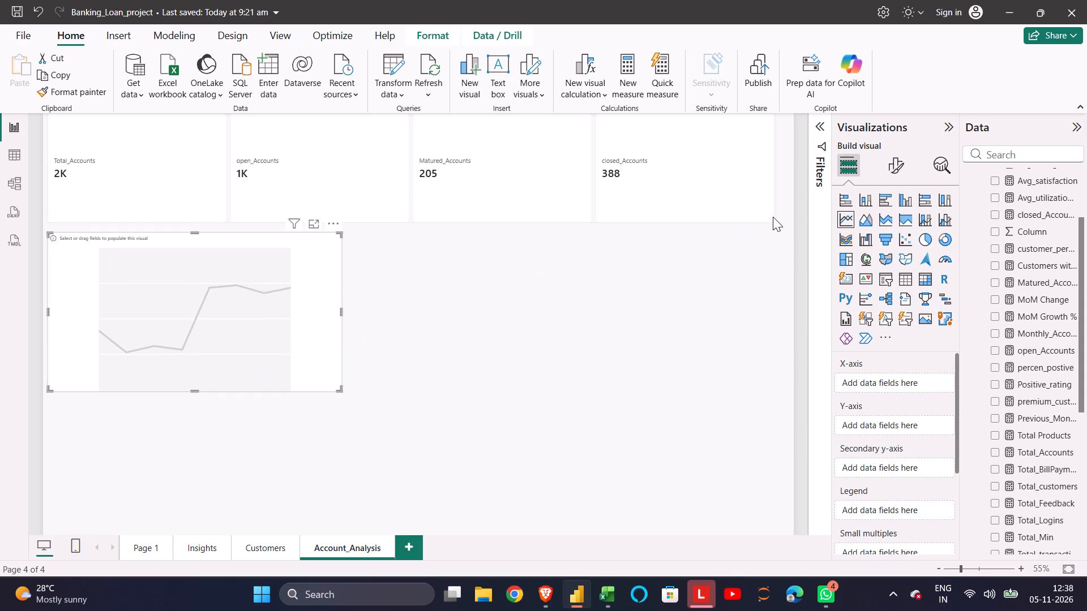
Set the Calendar table's month field as the empty line chart's X-axis.
scroll(1019, 314, "down", 1)
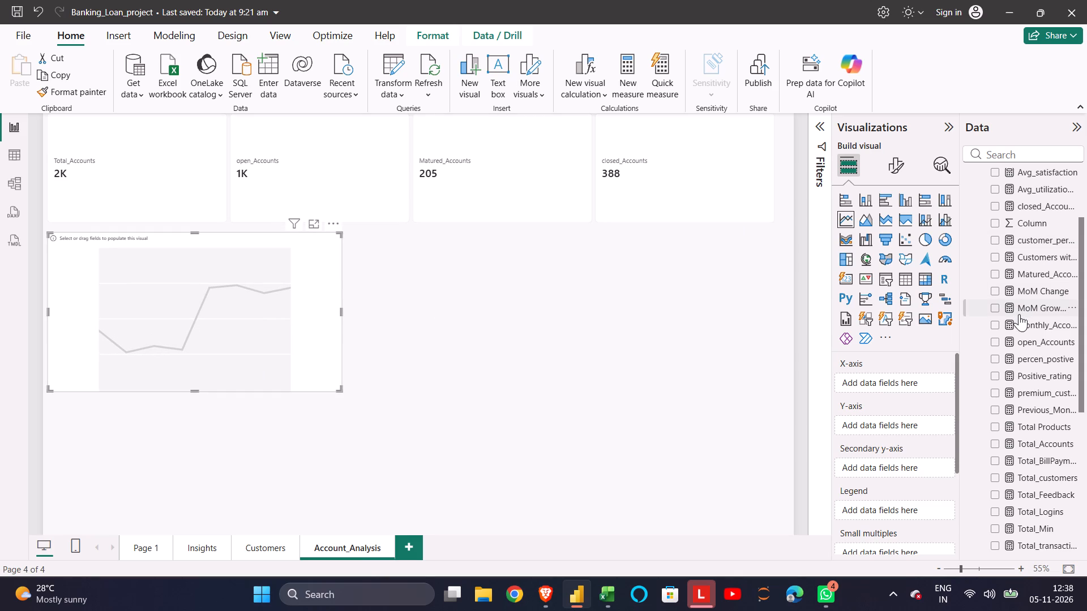
scroll(1019, 314, "down", 3)
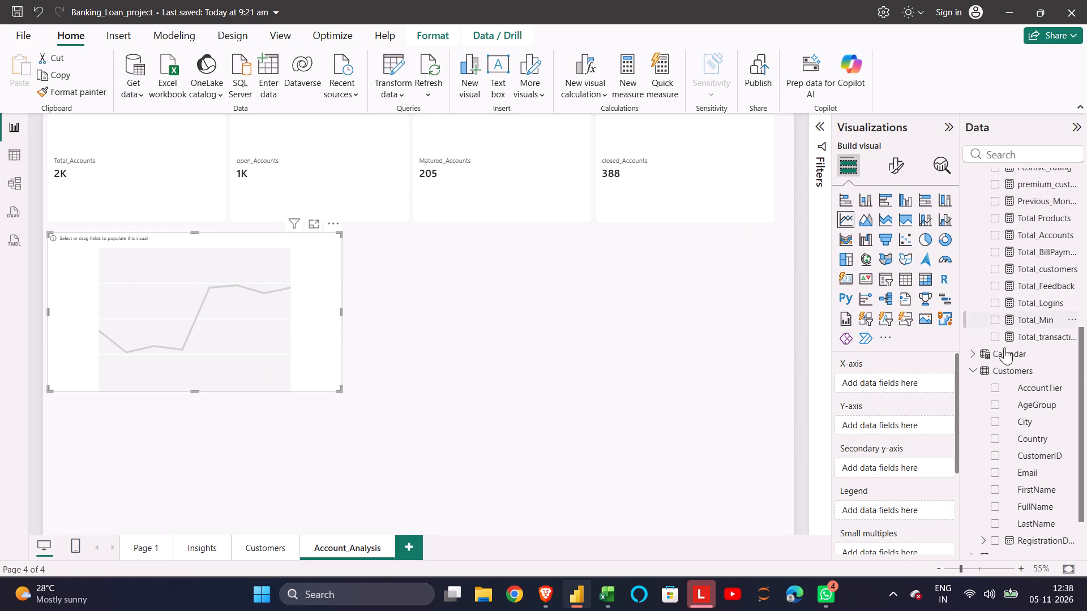
left_click(978, 352)
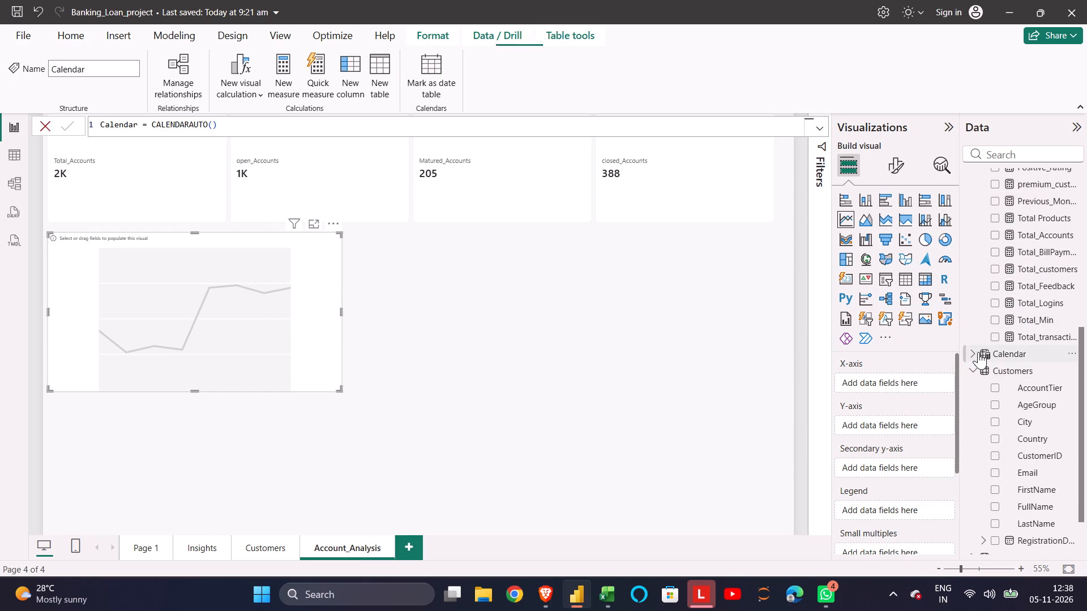
left_click(973, 352)
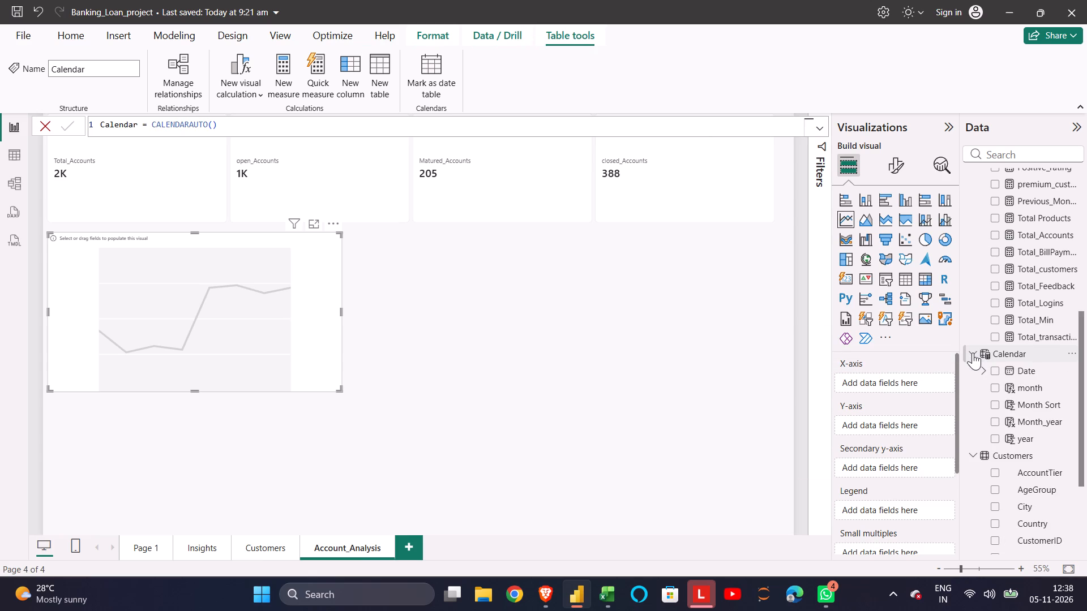
left_click_drag(1018, 389, 887, 386)
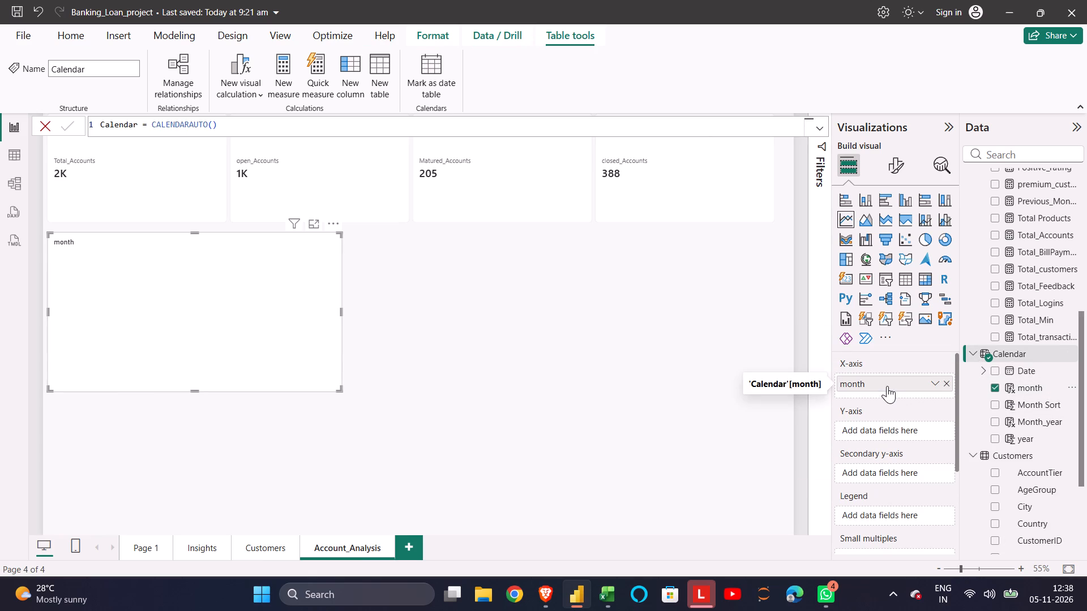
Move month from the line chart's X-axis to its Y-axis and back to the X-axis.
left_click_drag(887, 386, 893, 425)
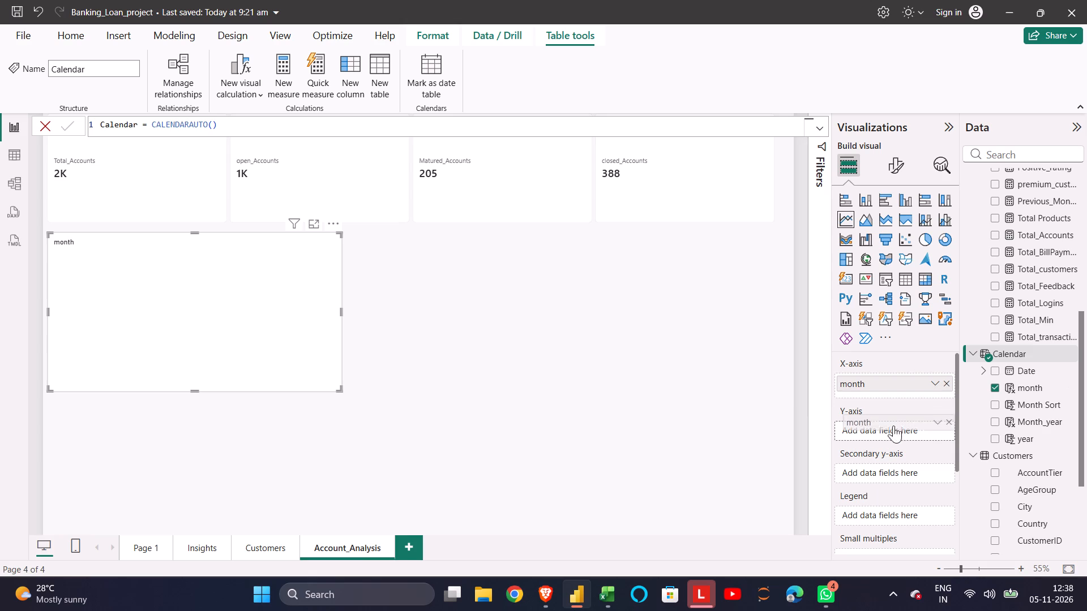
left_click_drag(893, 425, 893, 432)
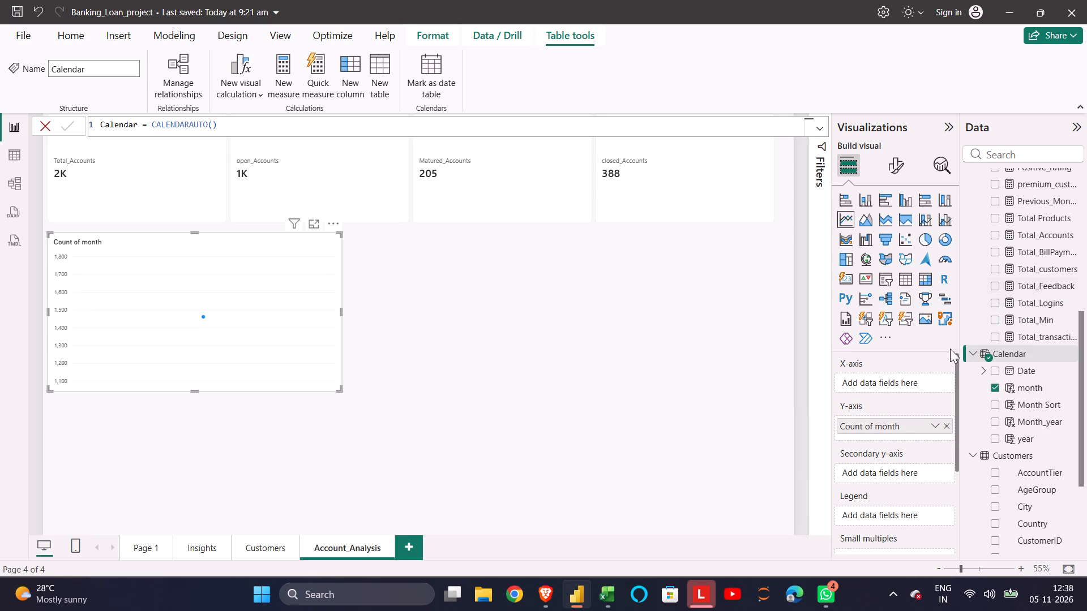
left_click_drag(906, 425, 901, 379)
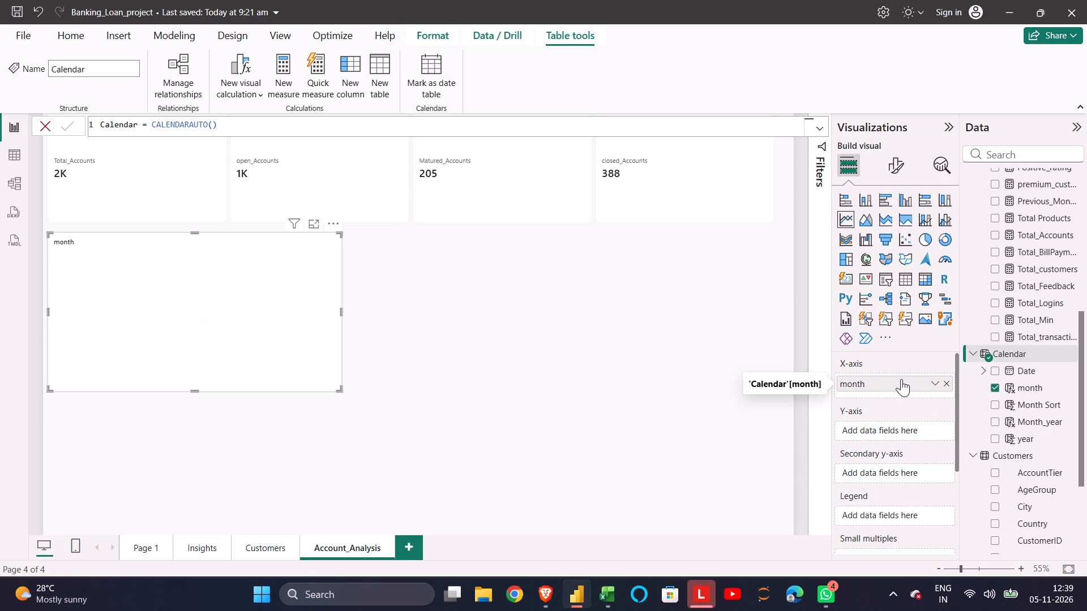
Look through the measures in 1Table for one suited to the line chart's Y-axis.
scroll(1054, 259, "up", 1)
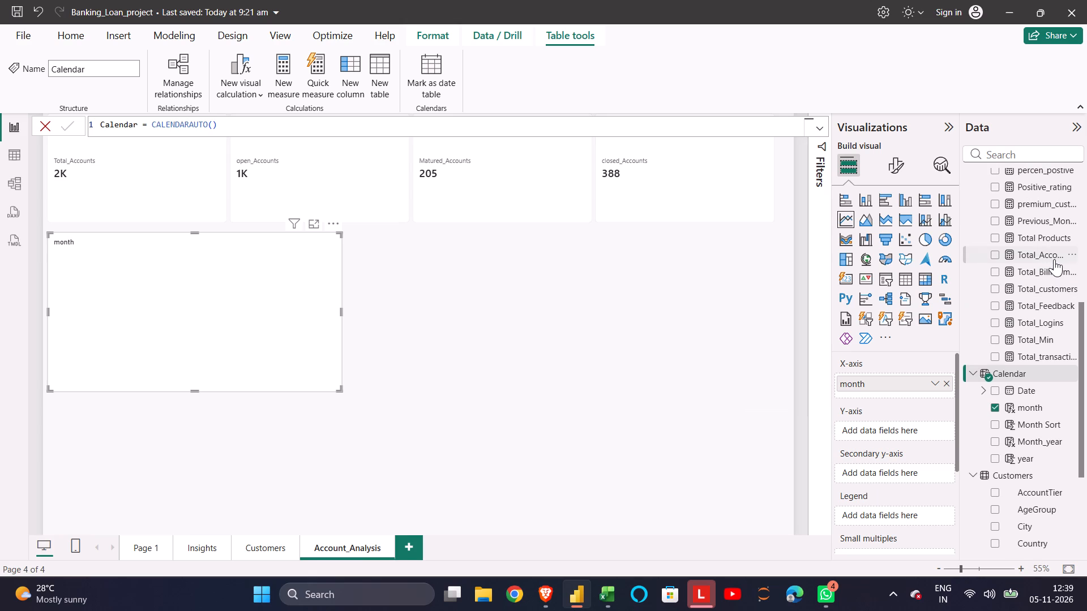
scroll(1054, 259, "up", 1)
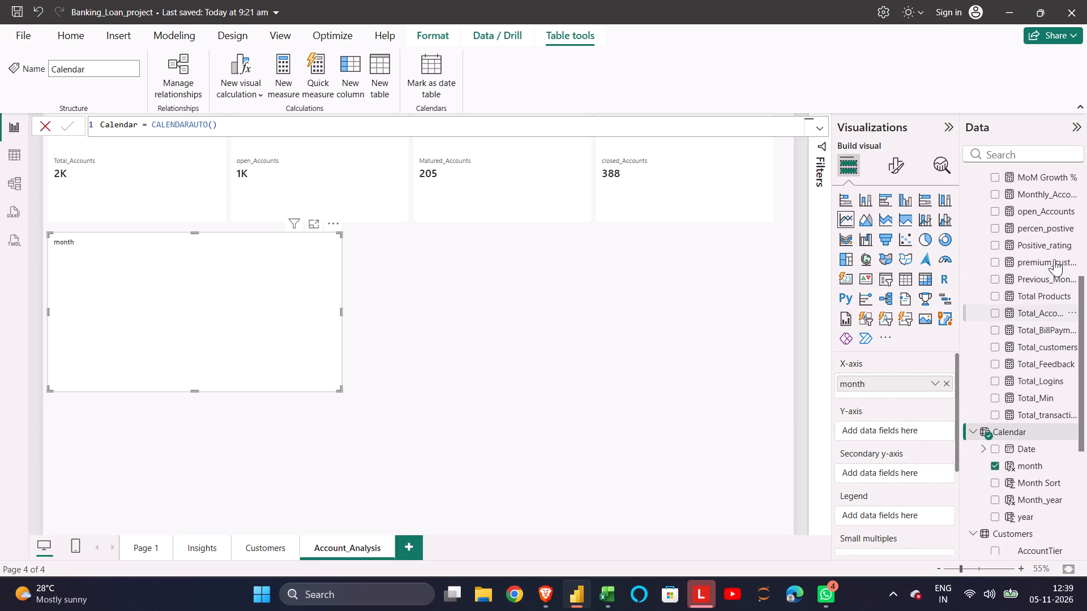
scroll(1054, 259, "up", 2)
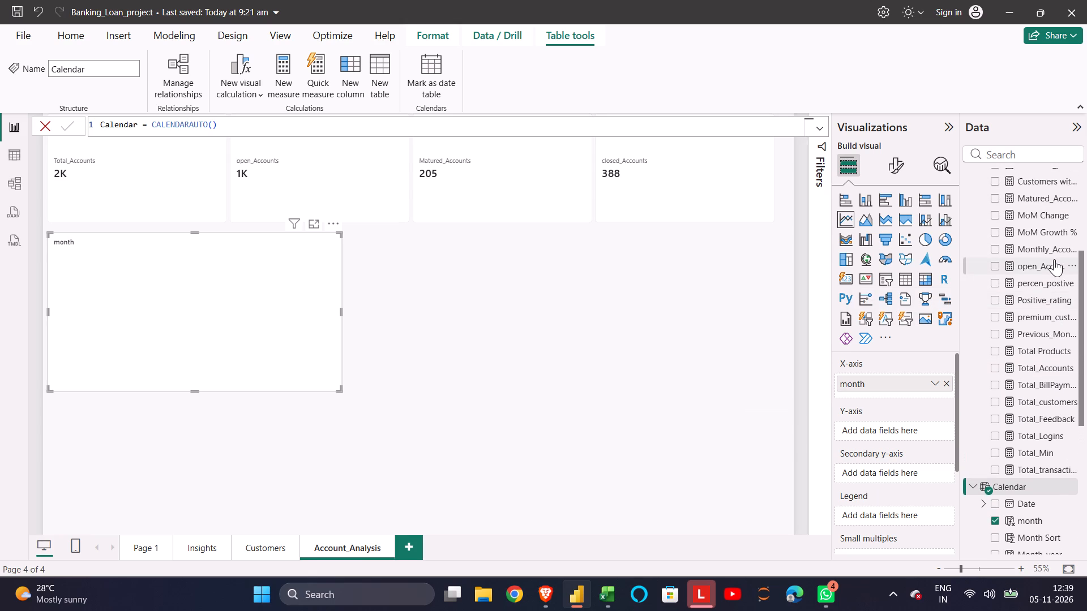
scroll(1054, 259, "up", 3)
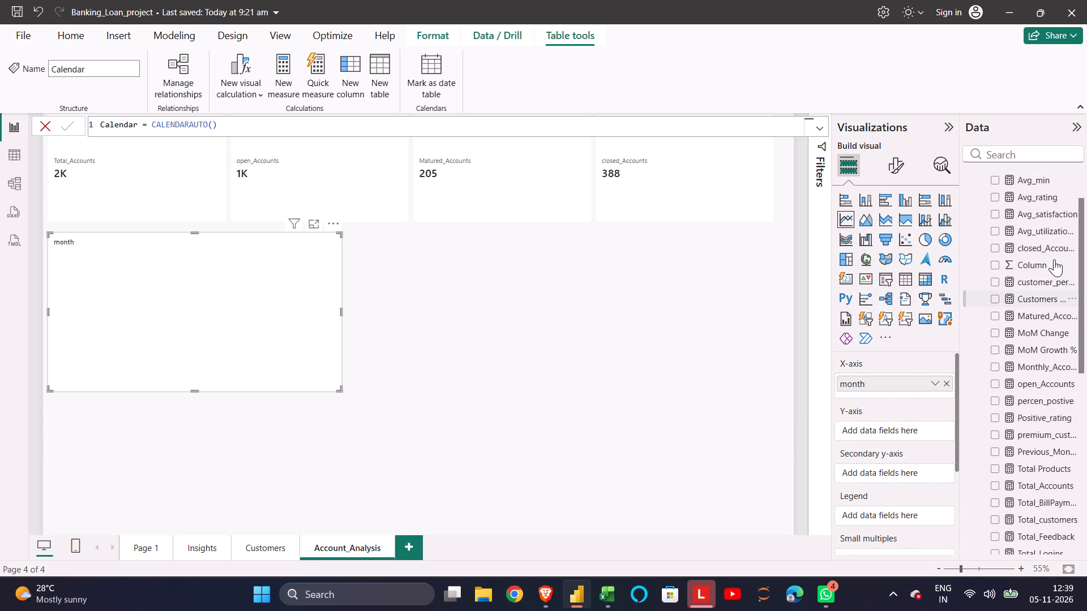
scroll(1054, 259, "up", 2)
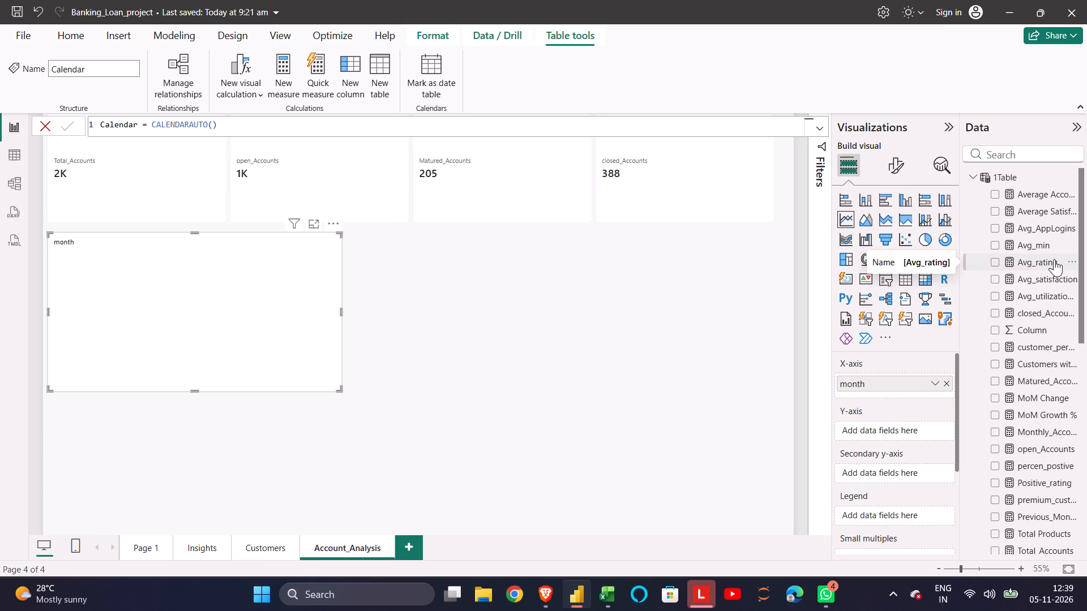
scroll(1054, 259, "down", 1)
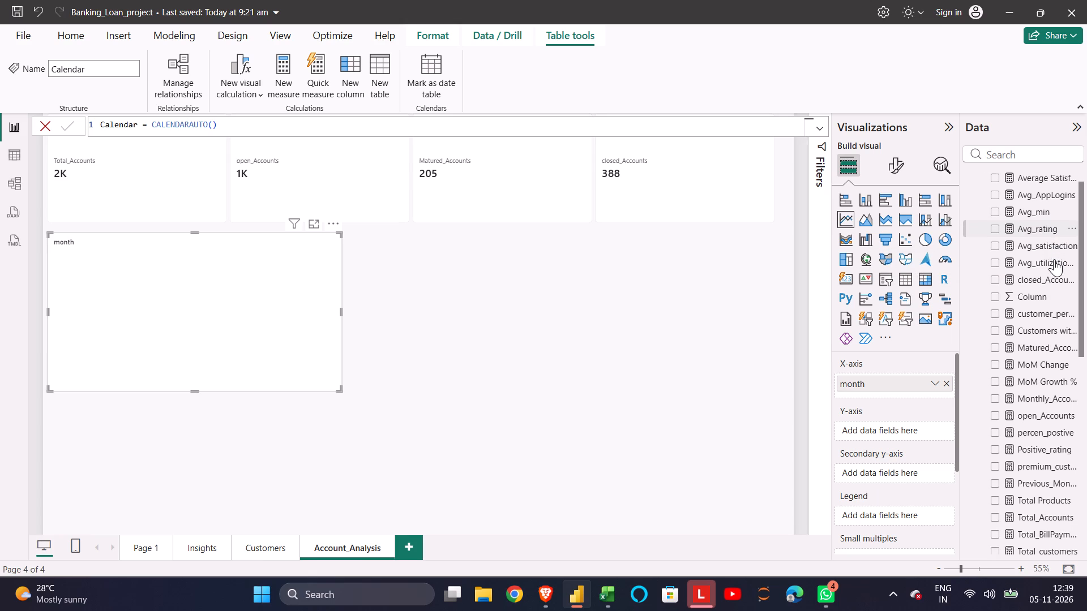
scroll(1054, 259, "down", 2)
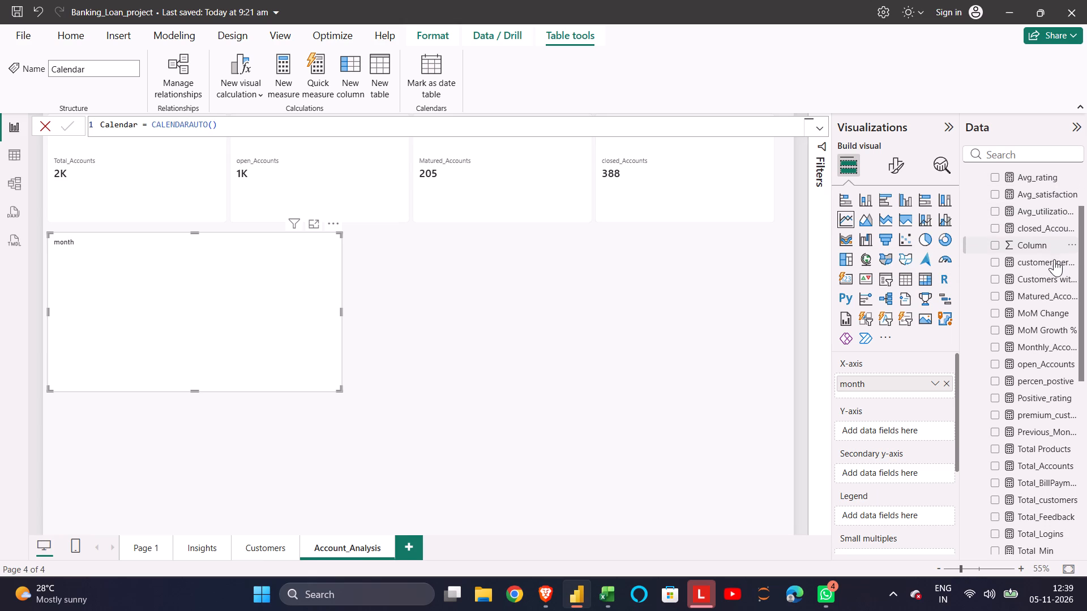
scroll(1054, 259, "down", 1)
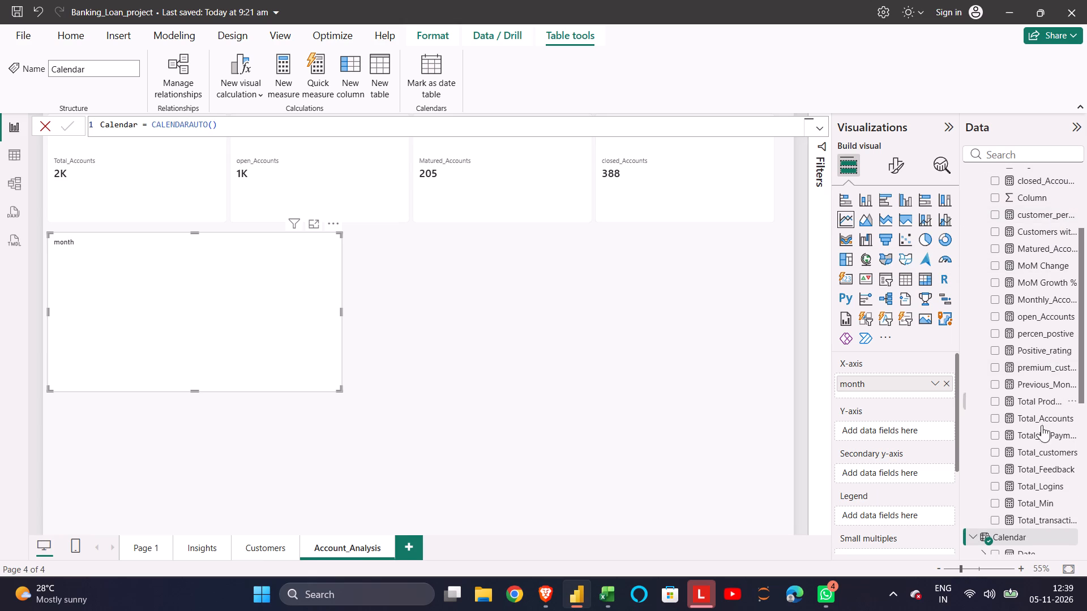
scroll(1037, 451, "down", 3)
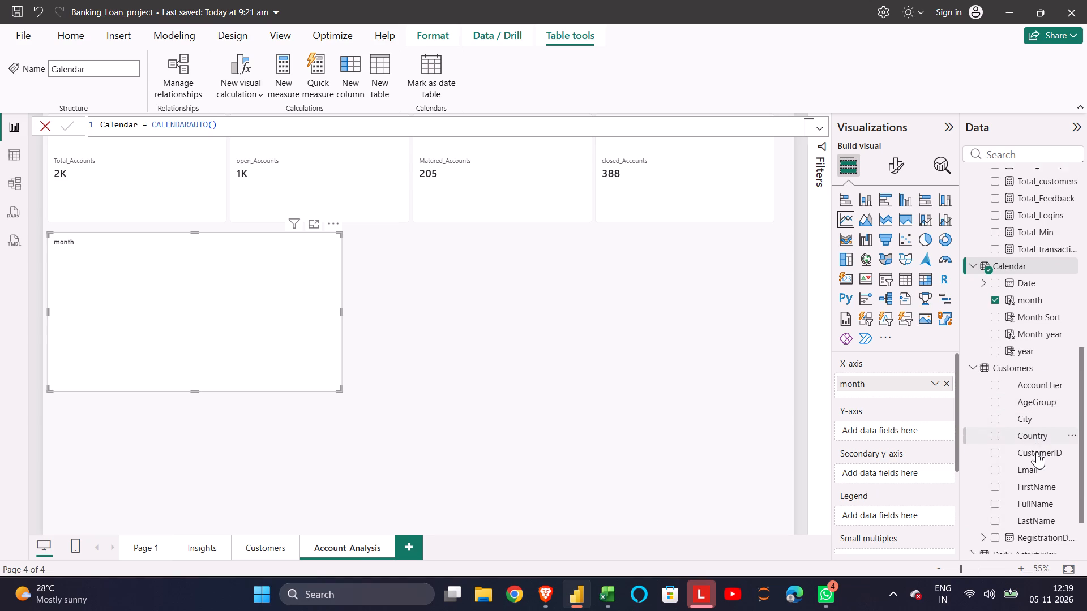
Examine the fields of the Products_Accounts, Products and Customers tables for a line chart value, collapsing each table again.
left_click(974, 367)
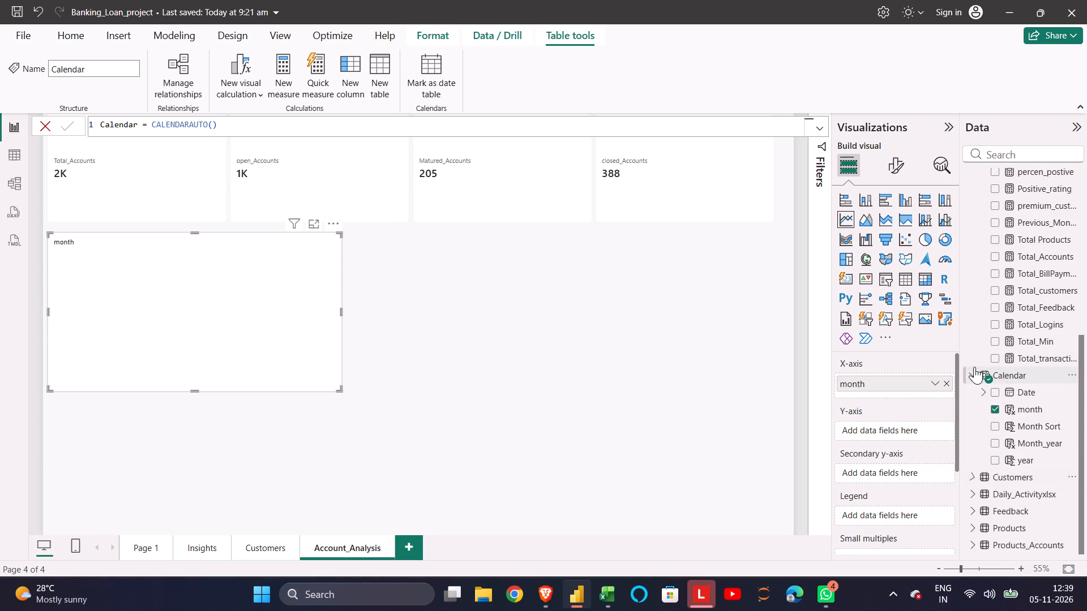
scroll(1022, 406, "down", 1)
left_click(976, 543)
scroll(976, 543, "down", 2)
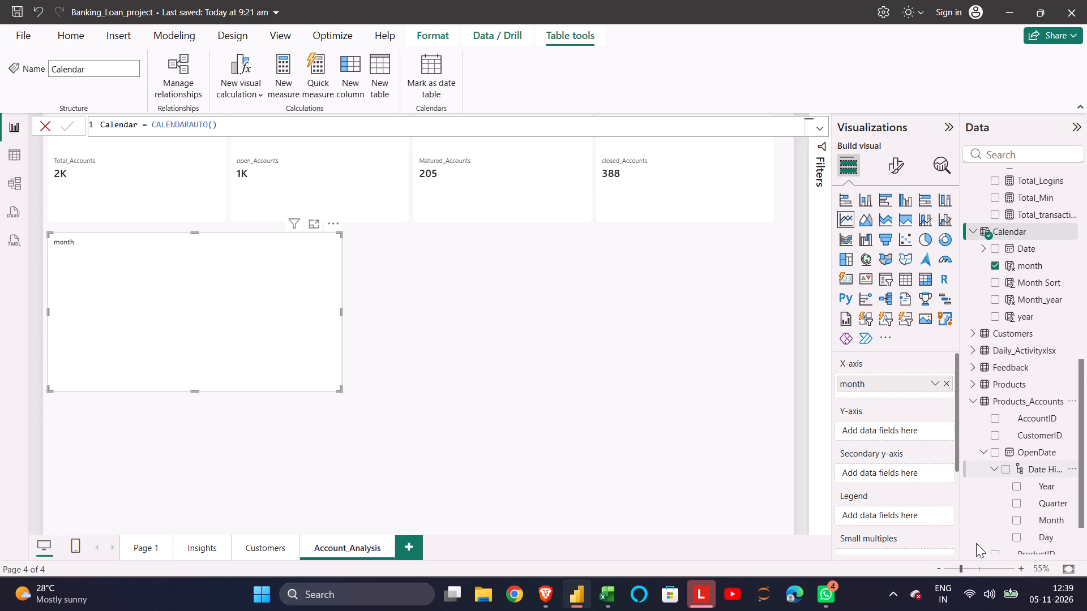
scroll(976, 543, "down", 2)
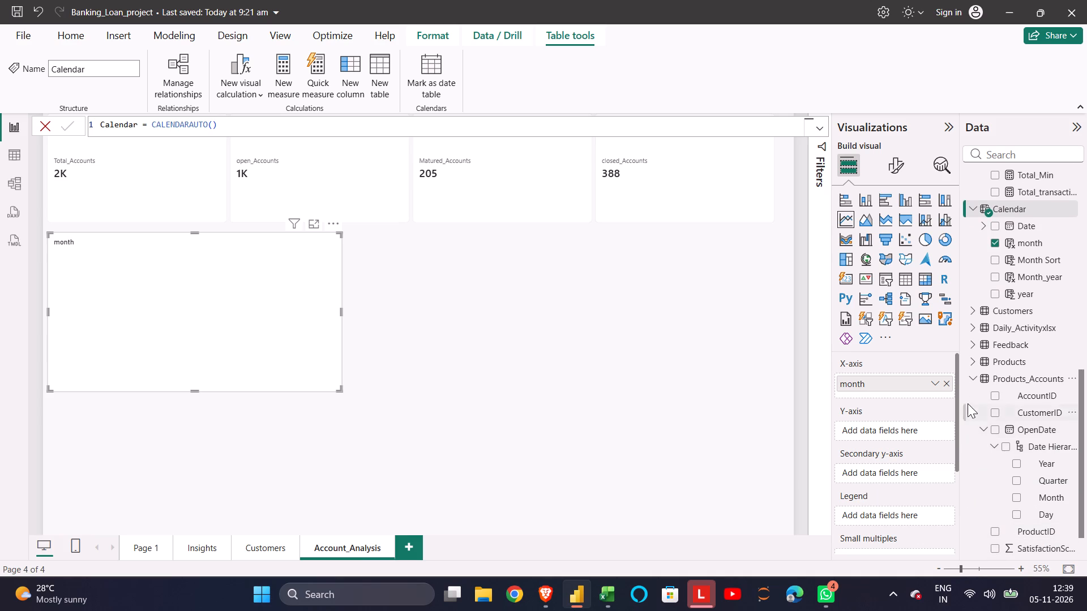
left_click(975, 378)
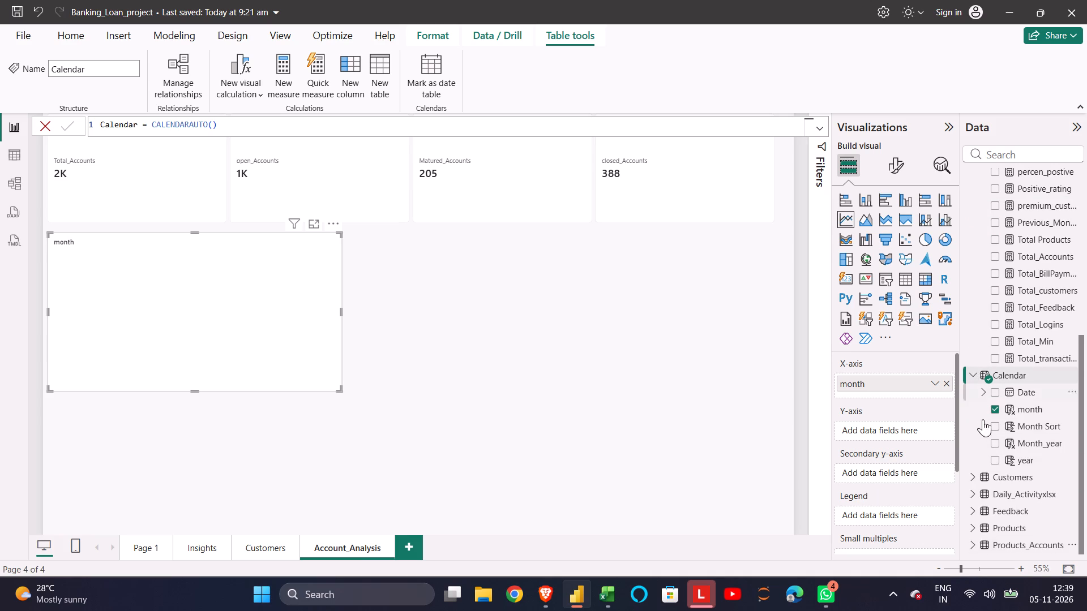
left_click(975, 528)
scroll(994, 526, "down", 1)
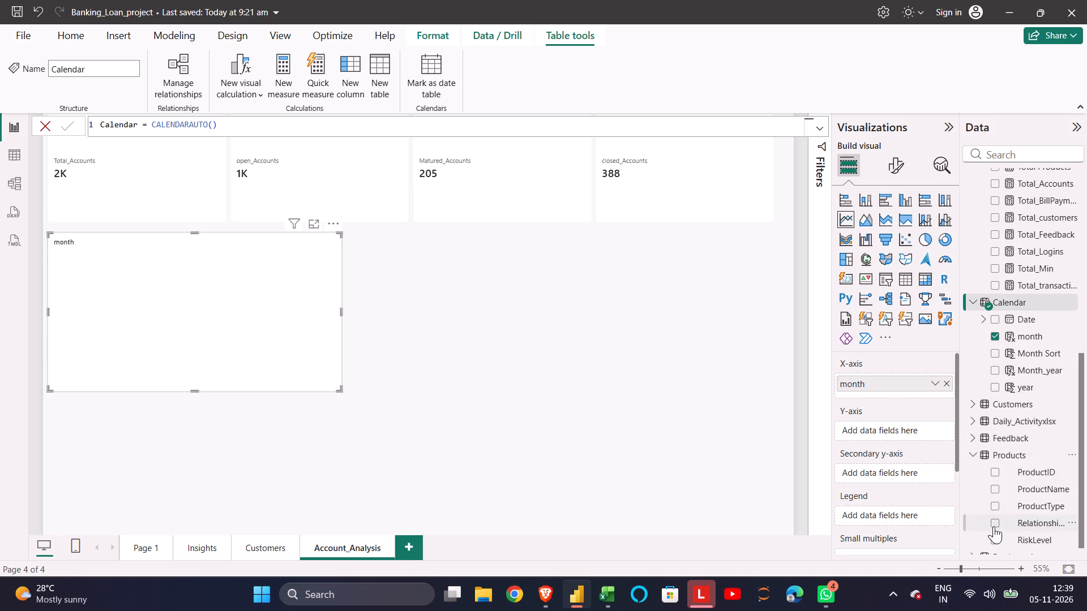
scroll(994, 526, "down", 1)
left_click(970, 441)
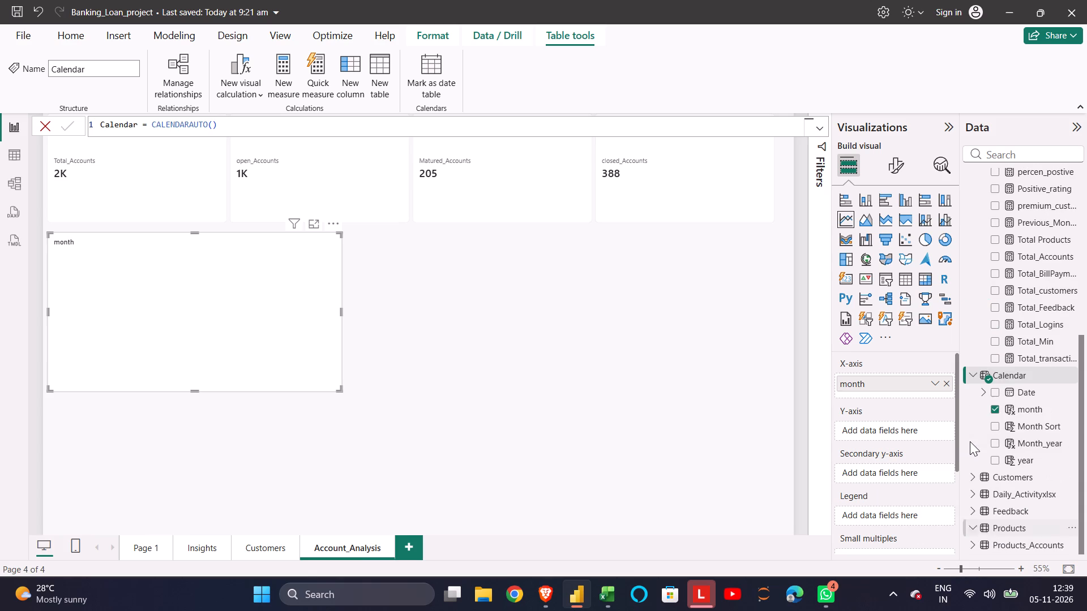
left_click(966, 480)
scroll(996, 489, "down", 2)
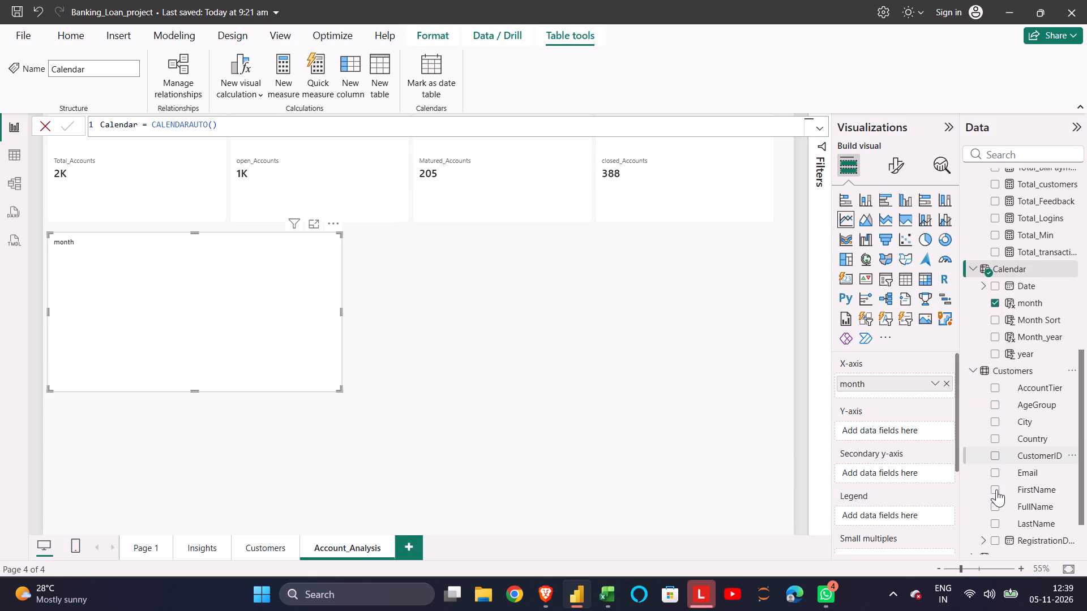
scroll(996, 489, "down", 2)
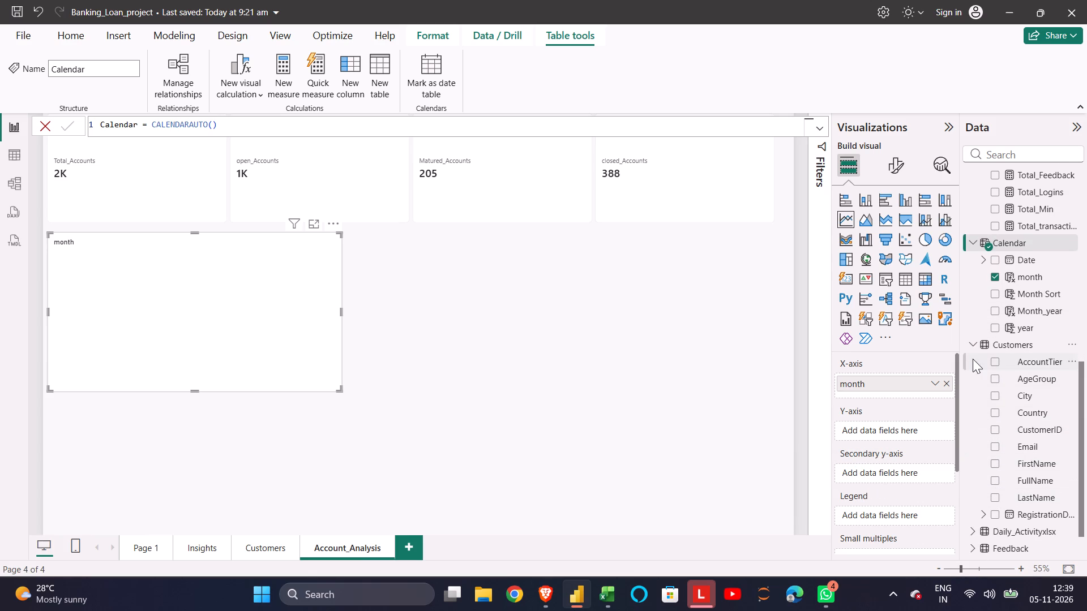
left_click(972, 350)
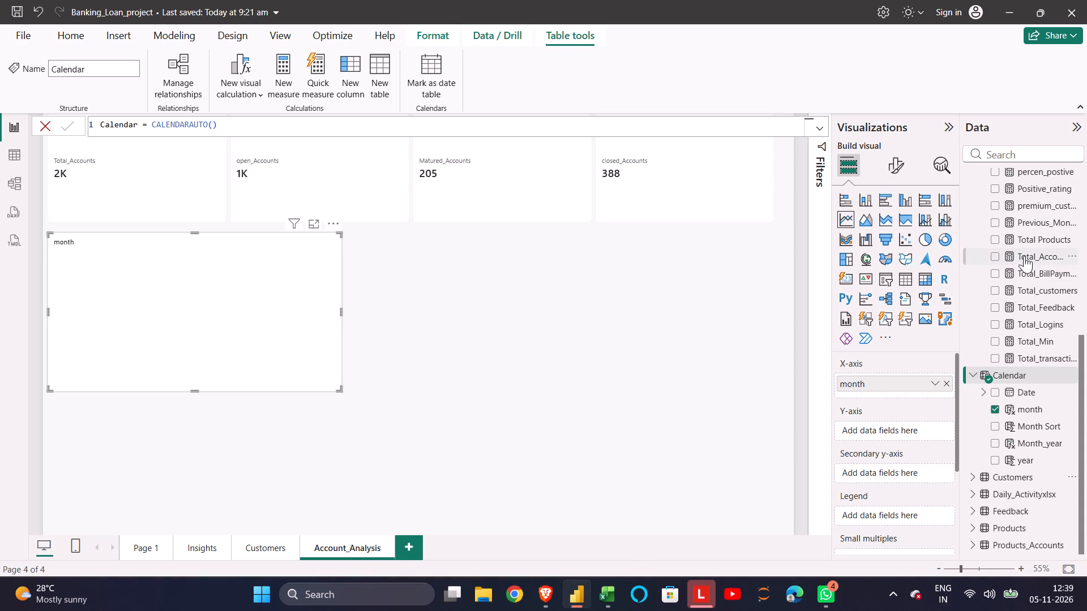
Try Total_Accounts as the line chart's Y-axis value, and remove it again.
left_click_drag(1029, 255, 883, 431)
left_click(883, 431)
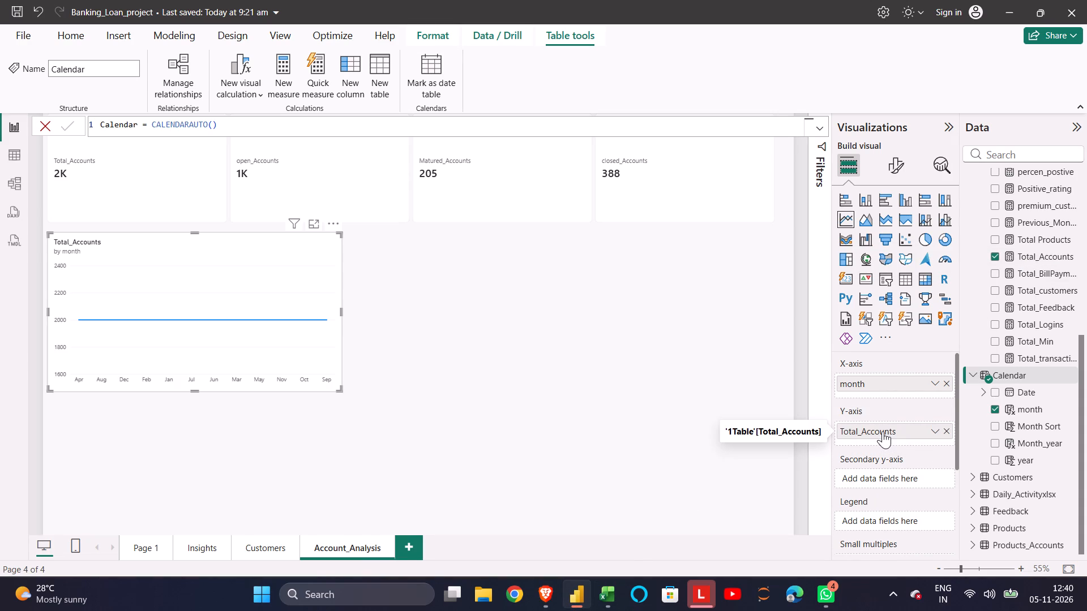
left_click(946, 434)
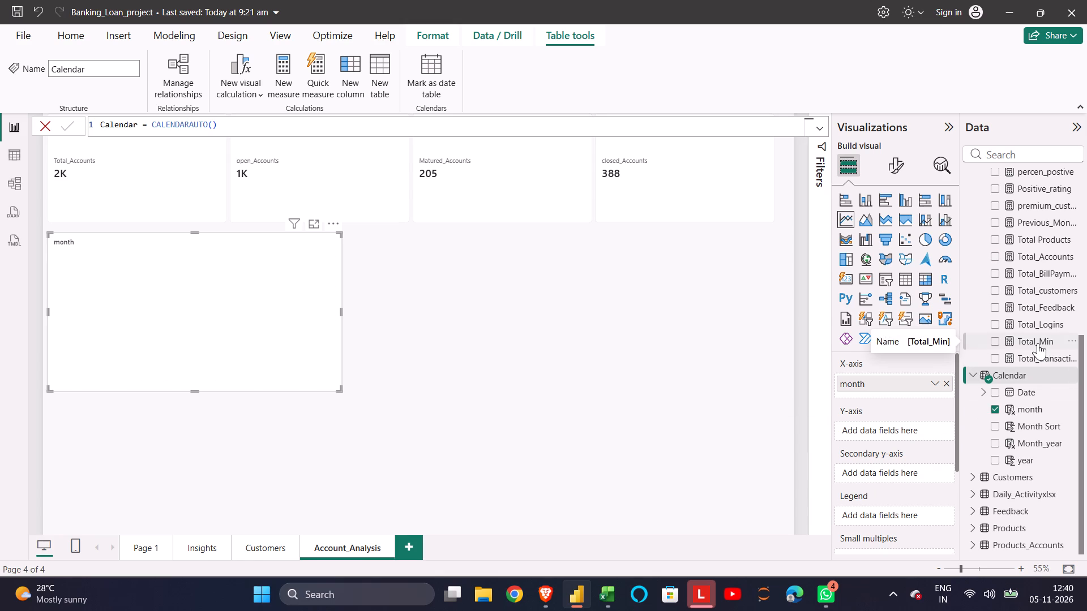
Add the open_Accounts measure to the line chart's secondary Y-axis.
scroll(1012, 356, "up", 1)
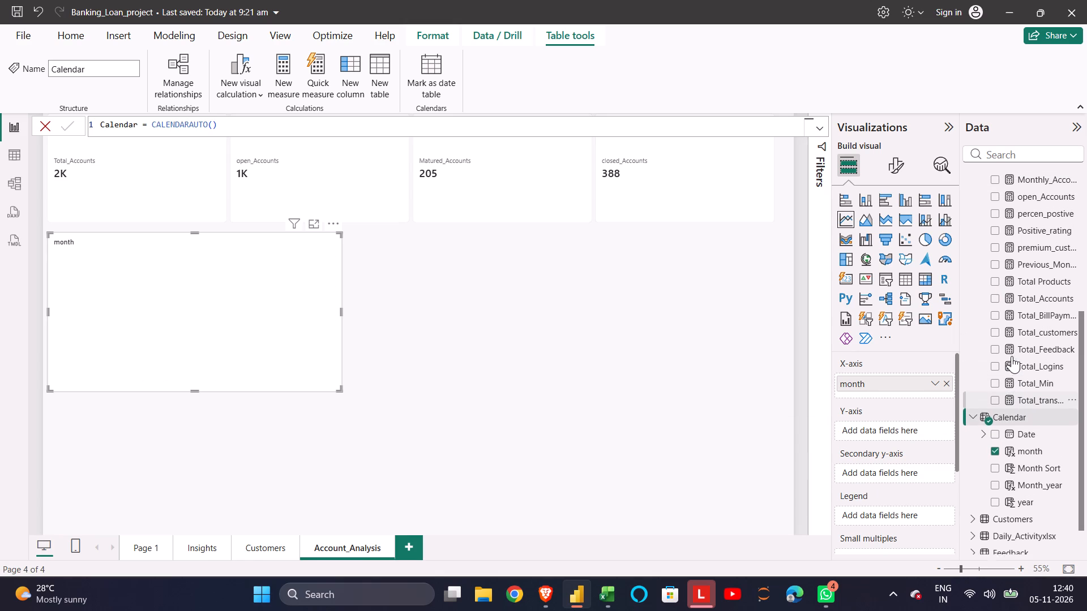
scroll(1012, 356, "up", 1)
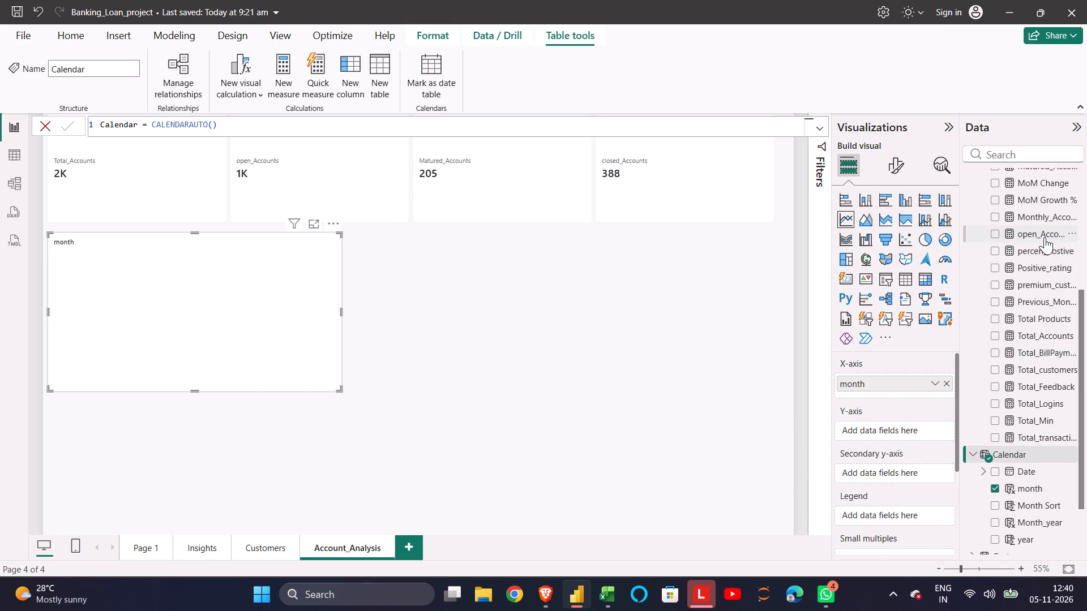
left_click_drag(1045, 237, 921, 444)
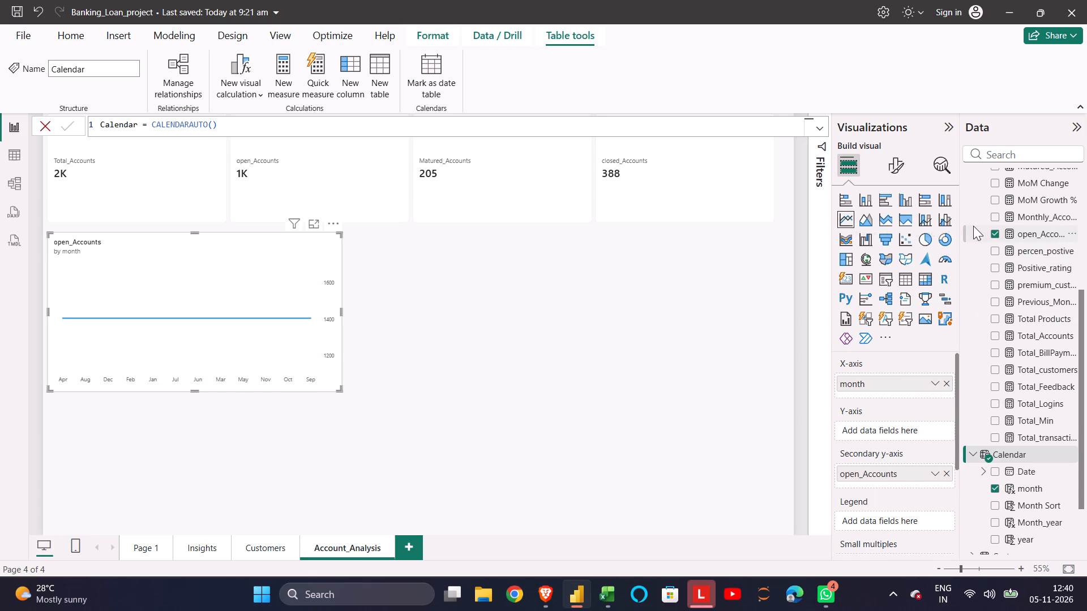
Remove the open_Accounts measure from the line chart.
left_click(991, 236)
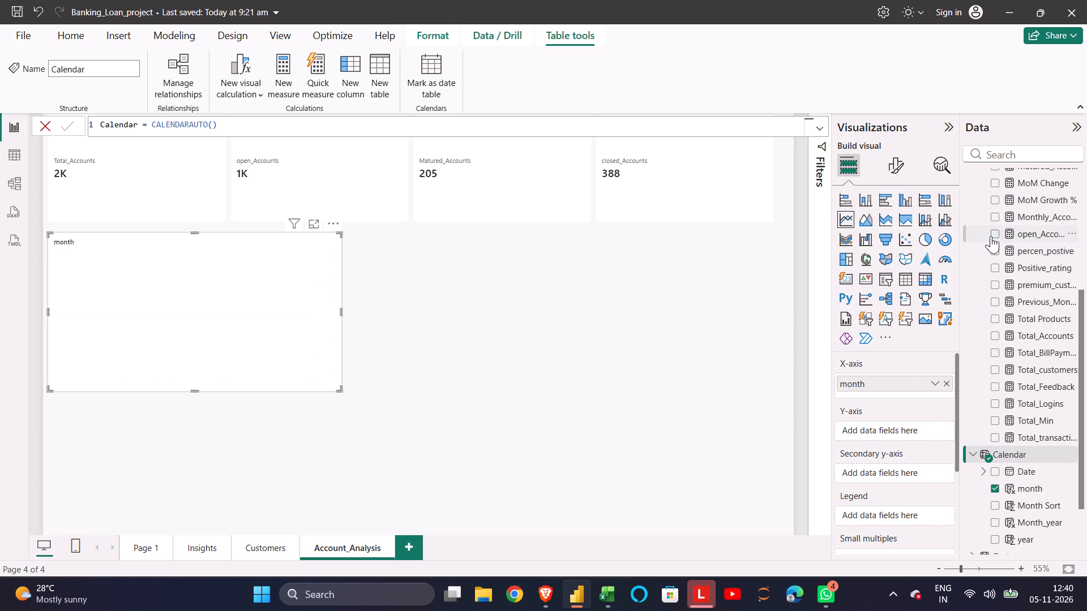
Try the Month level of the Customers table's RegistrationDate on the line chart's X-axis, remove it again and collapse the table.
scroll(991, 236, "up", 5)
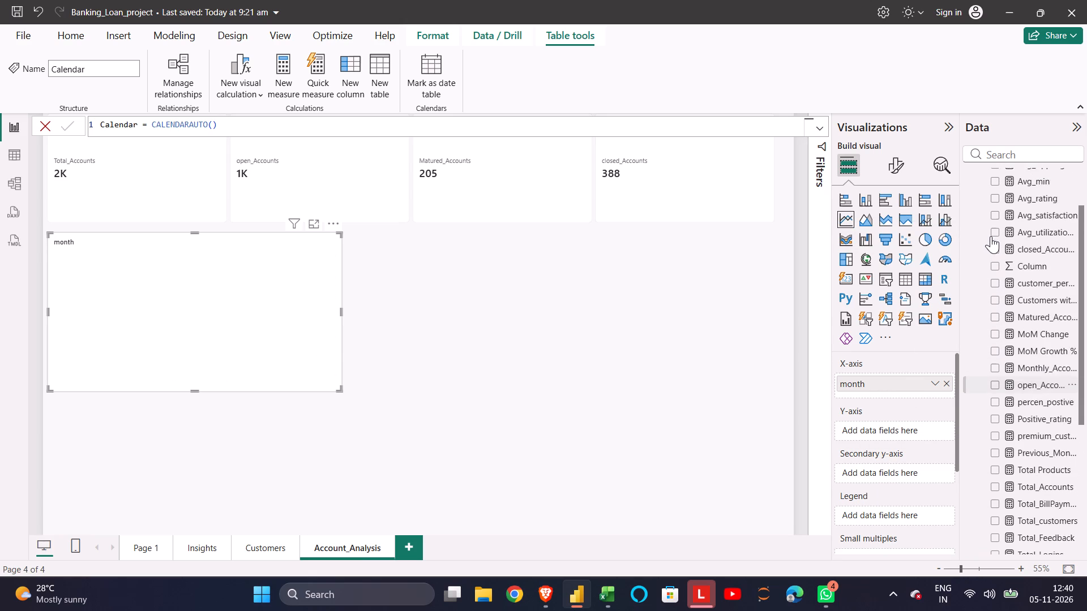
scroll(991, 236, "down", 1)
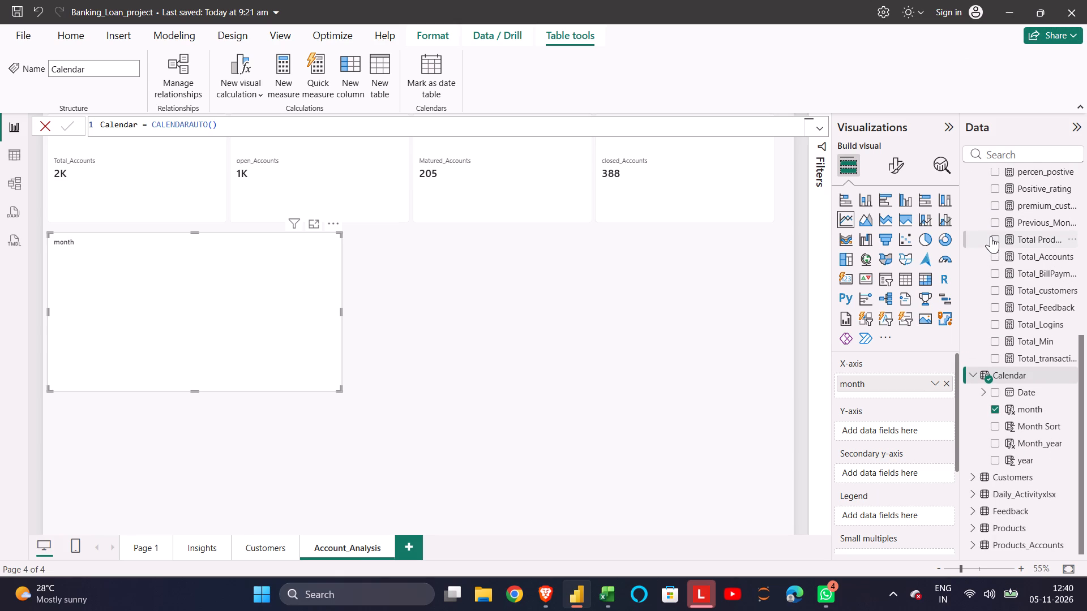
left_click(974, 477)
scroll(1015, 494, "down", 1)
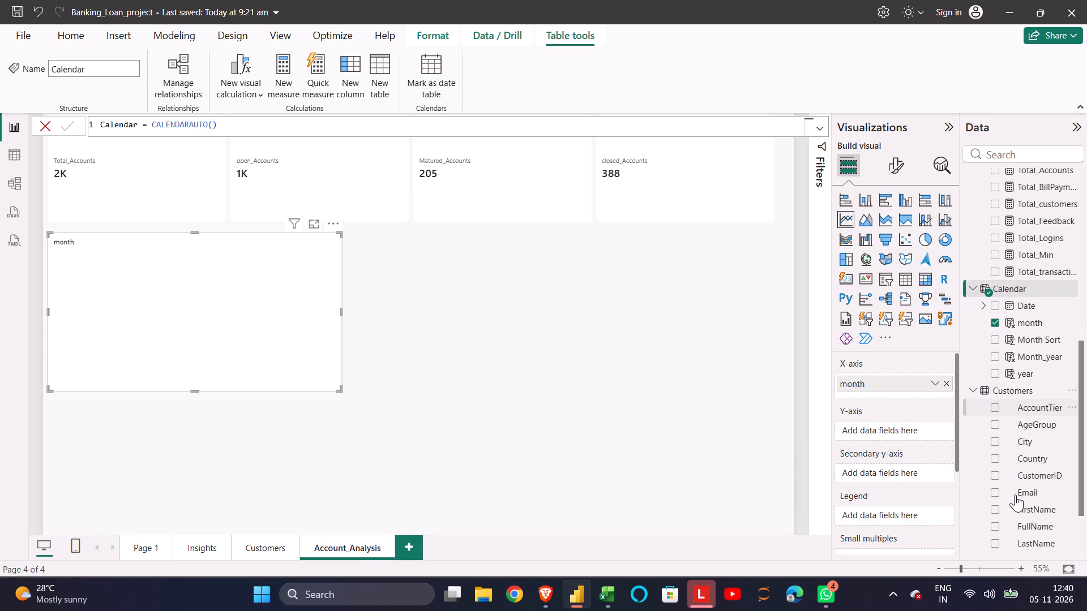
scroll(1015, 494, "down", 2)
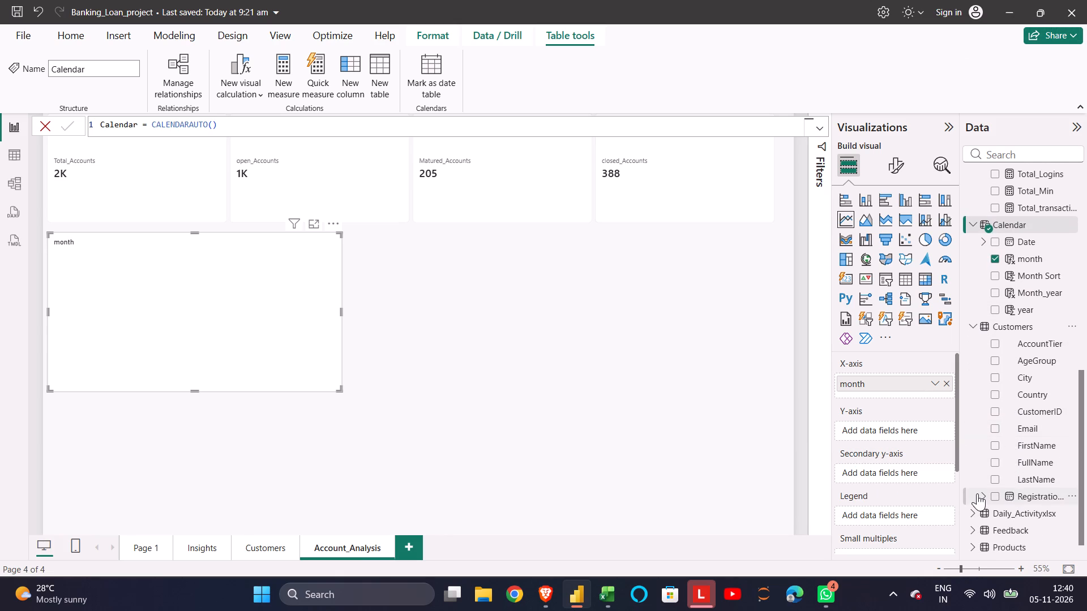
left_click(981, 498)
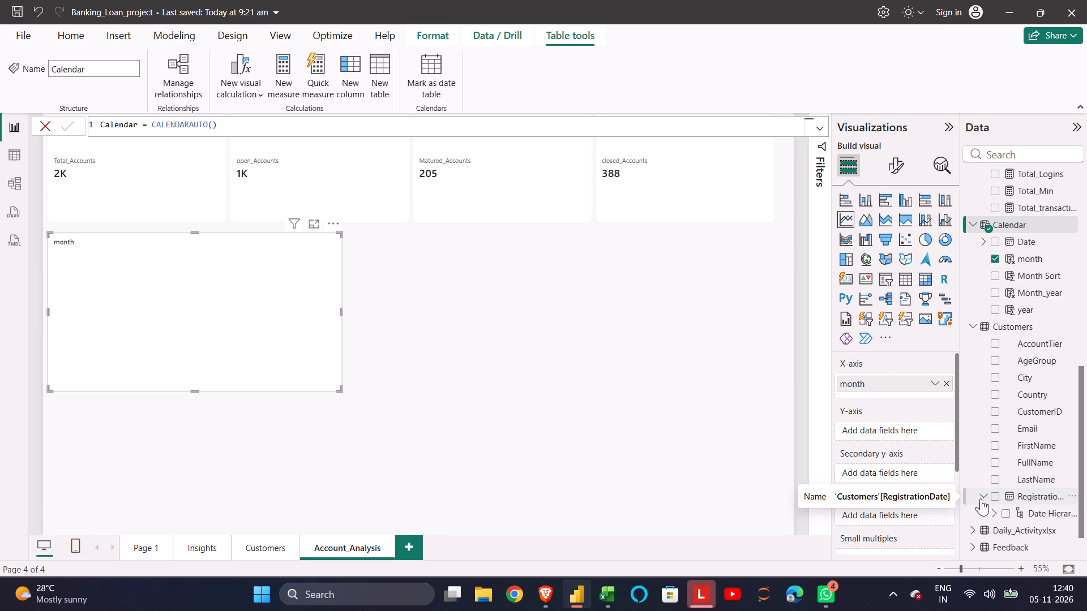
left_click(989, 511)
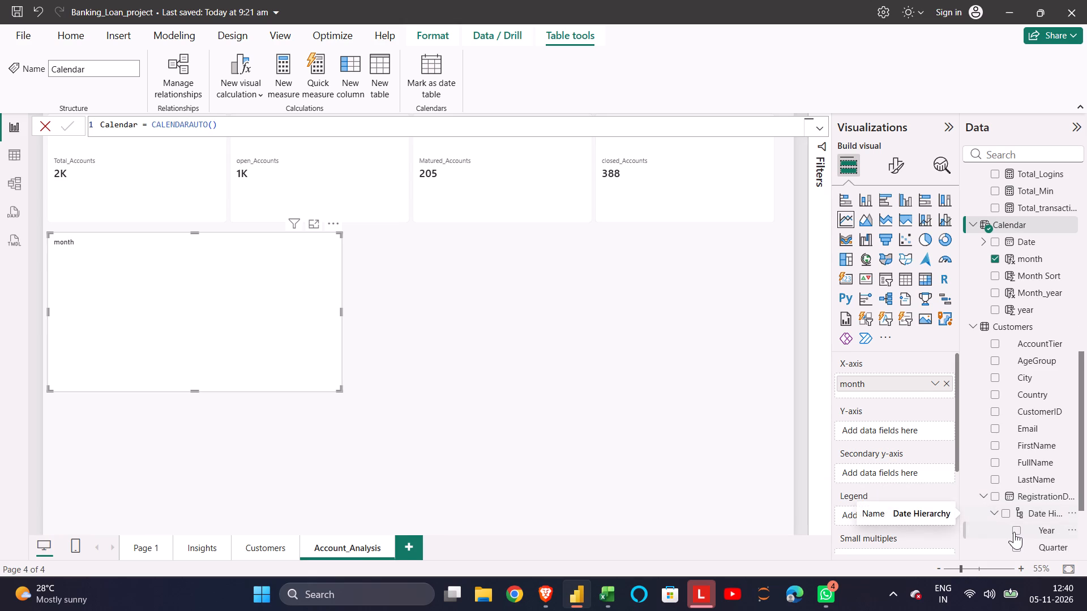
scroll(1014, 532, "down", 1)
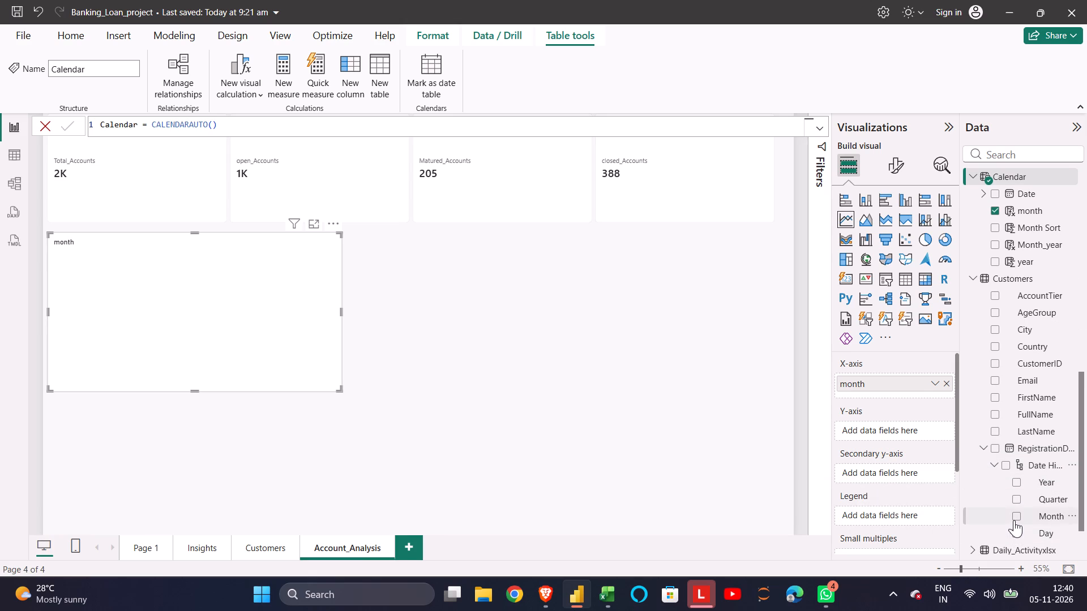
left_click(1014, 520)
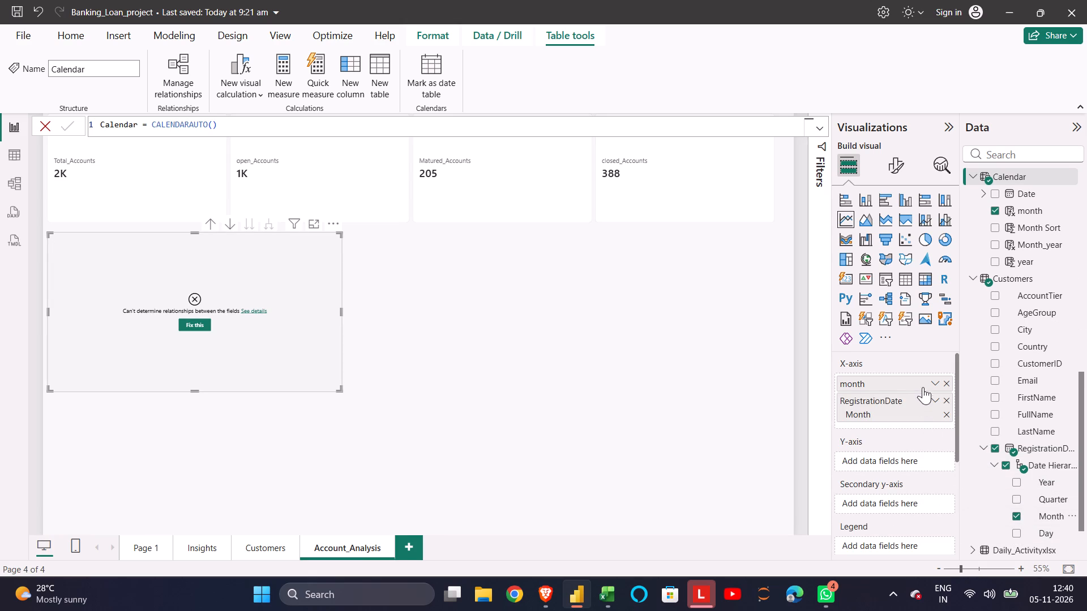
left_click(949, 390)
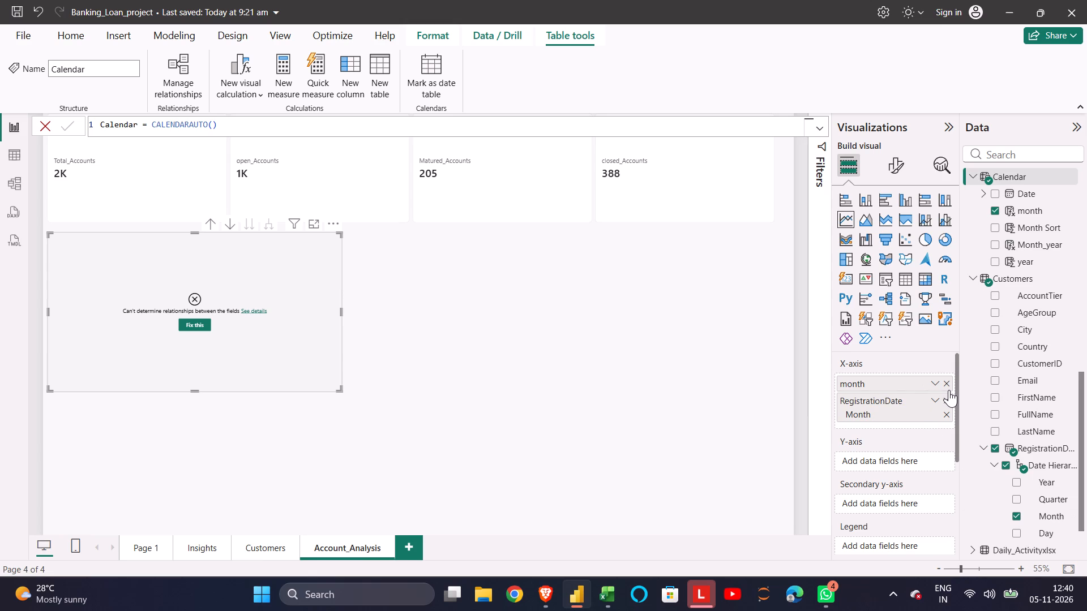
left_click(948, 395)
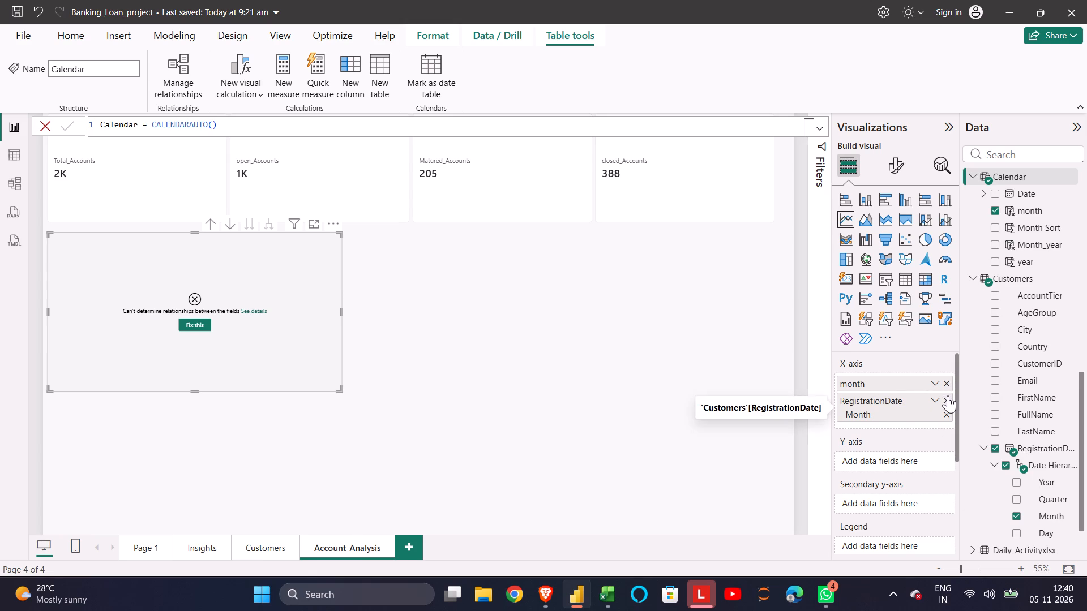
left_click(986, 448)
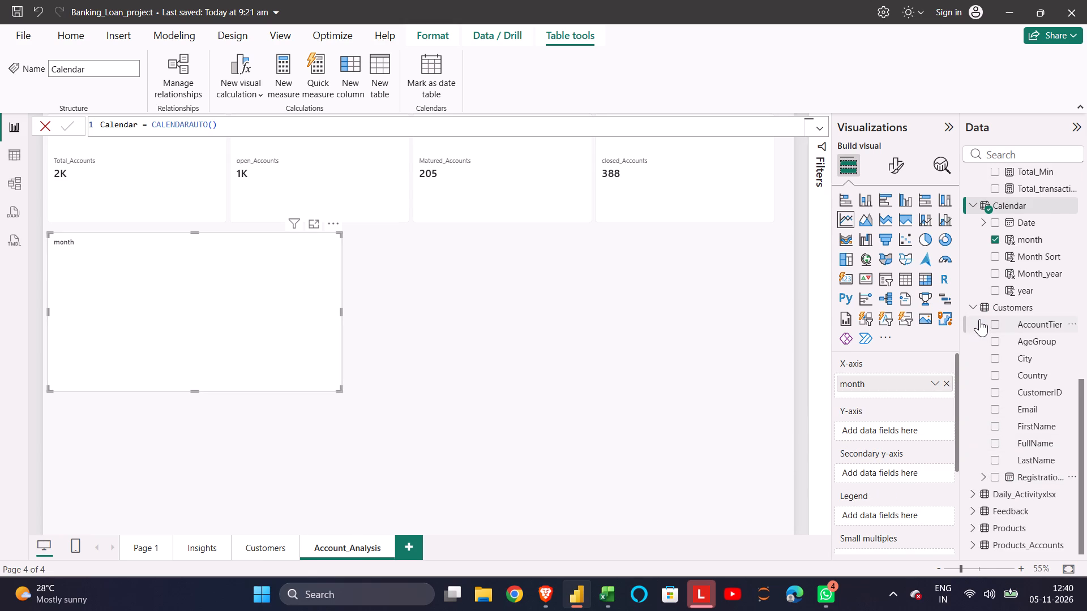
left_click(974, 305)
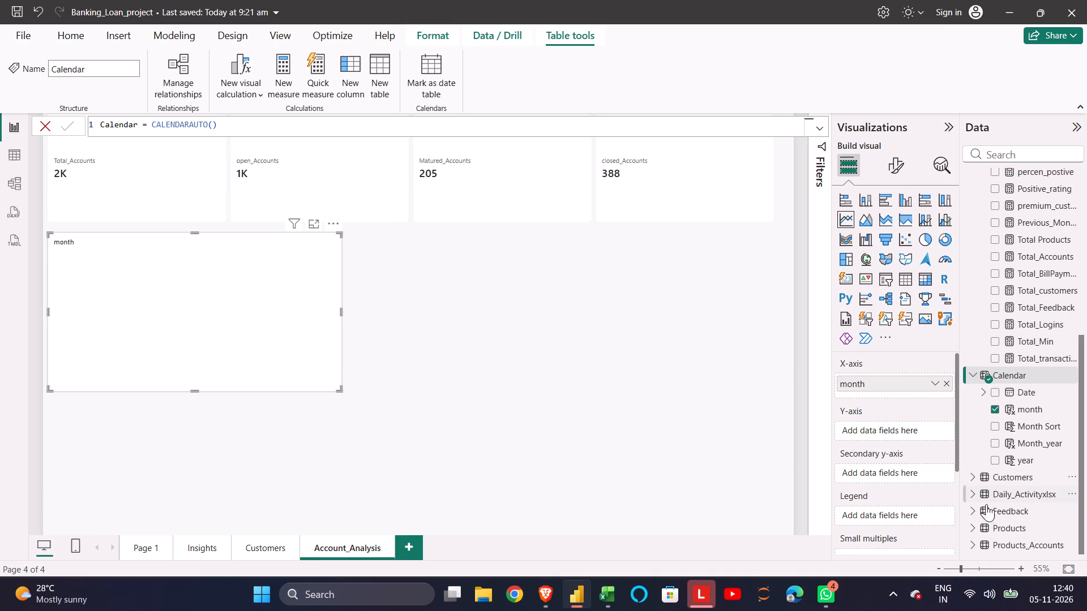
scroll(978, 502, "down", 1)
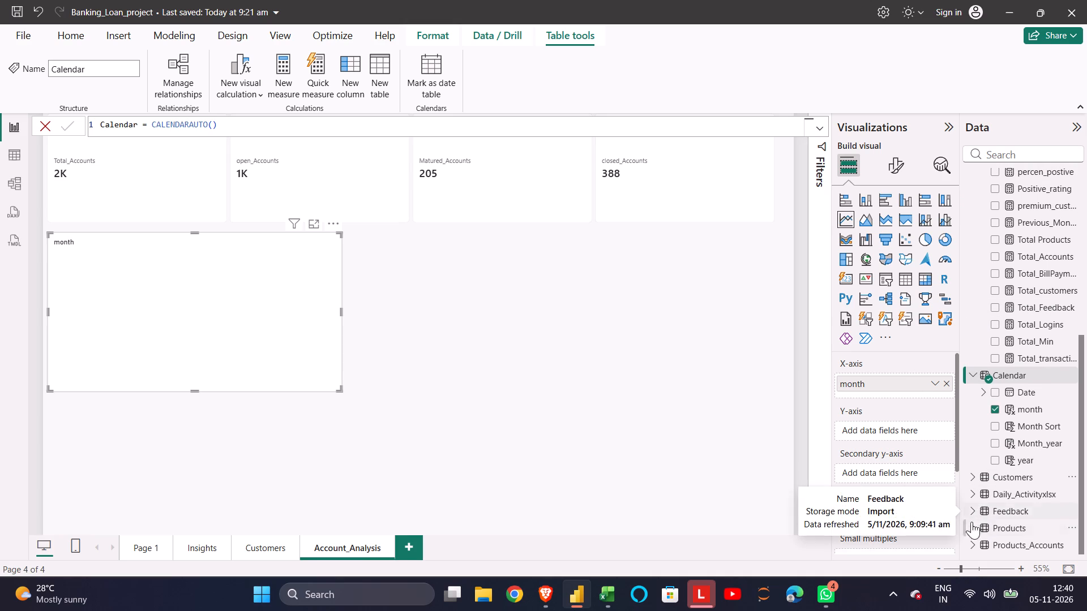
In Table view, check the Customers data and set the Daily_Activityxlsx table's ActivityDate column format to Short Date (14-03-2001).
left_click(3, 153)
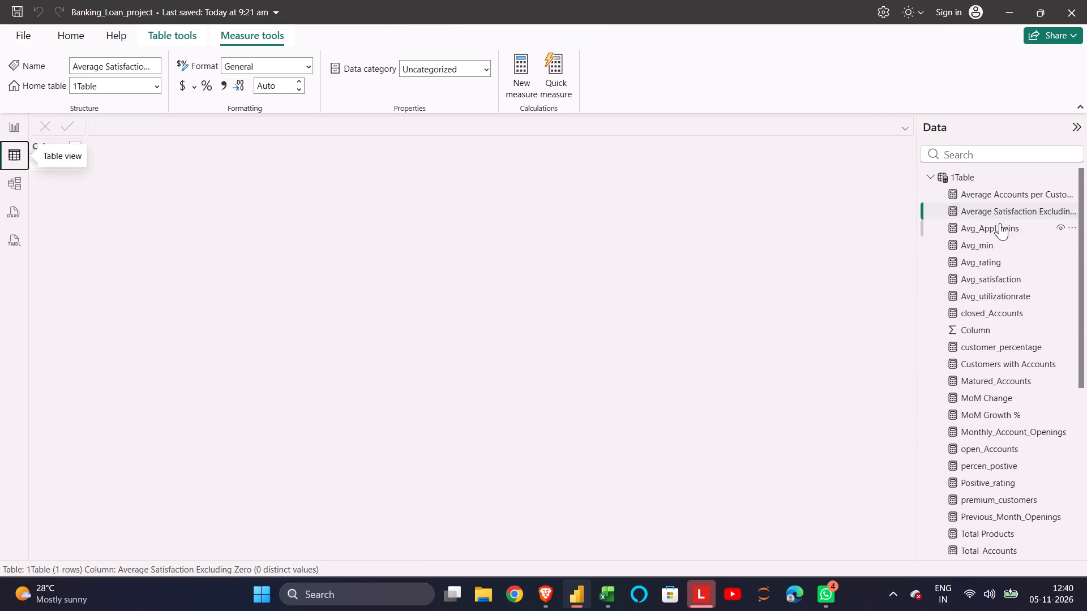
left_click(930, 175)
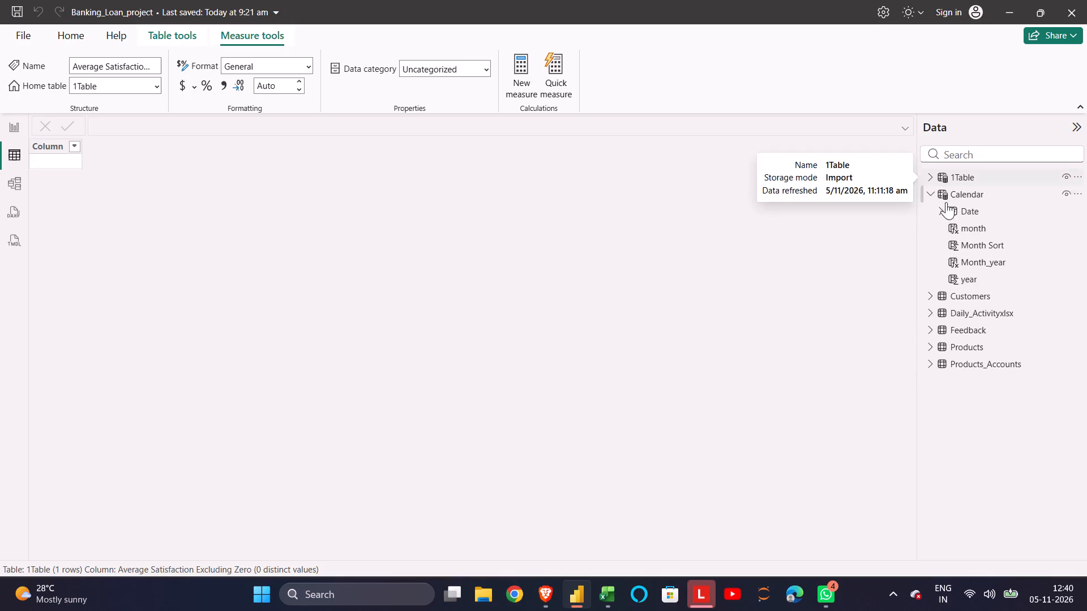
left_click(952, 311)
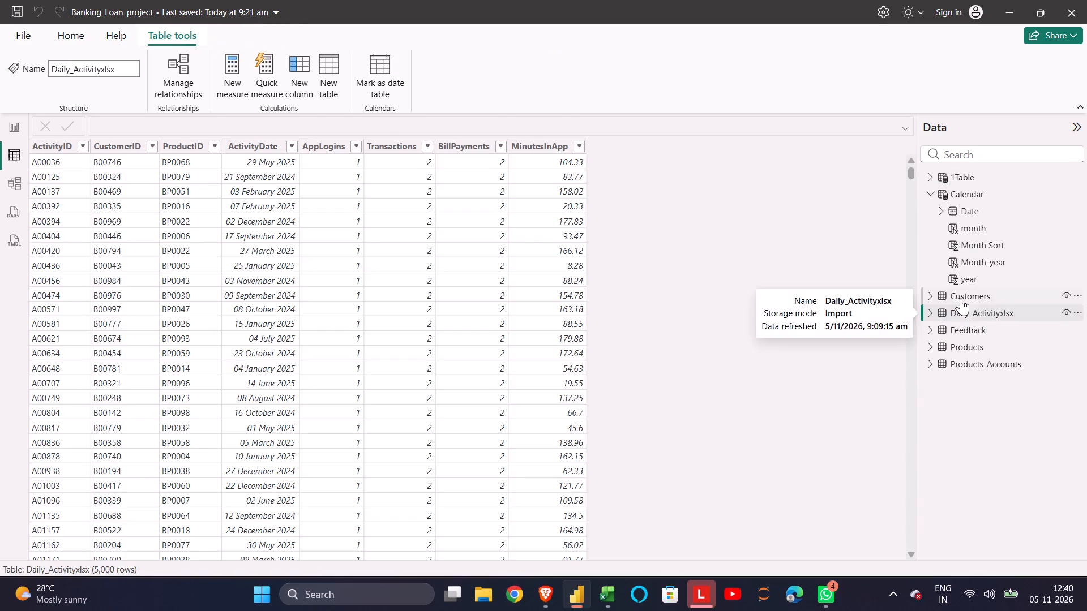
left_click(962, 296)
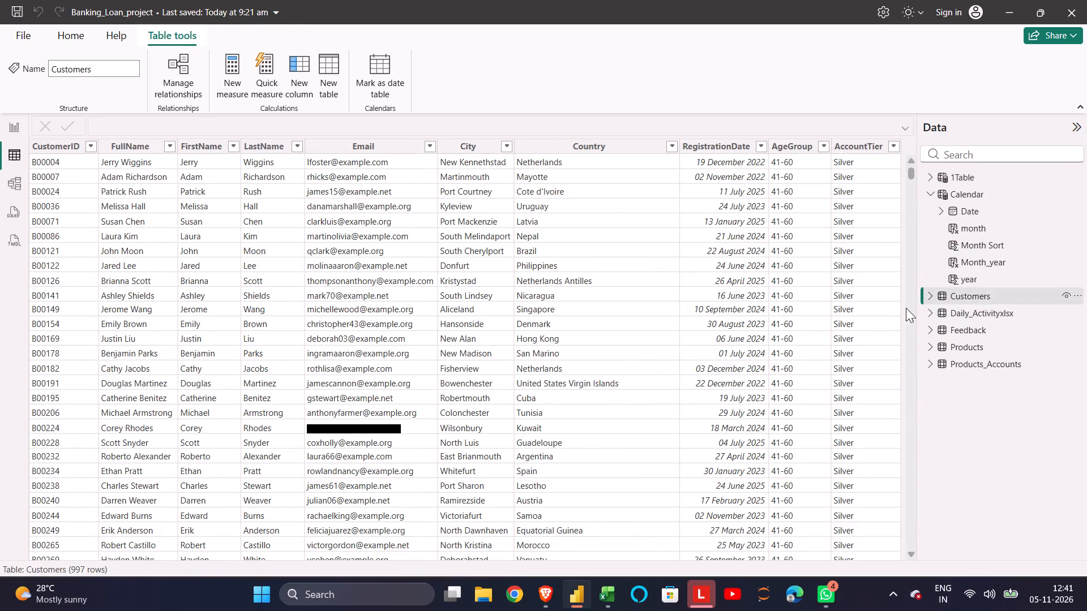
left_click(966, 311)
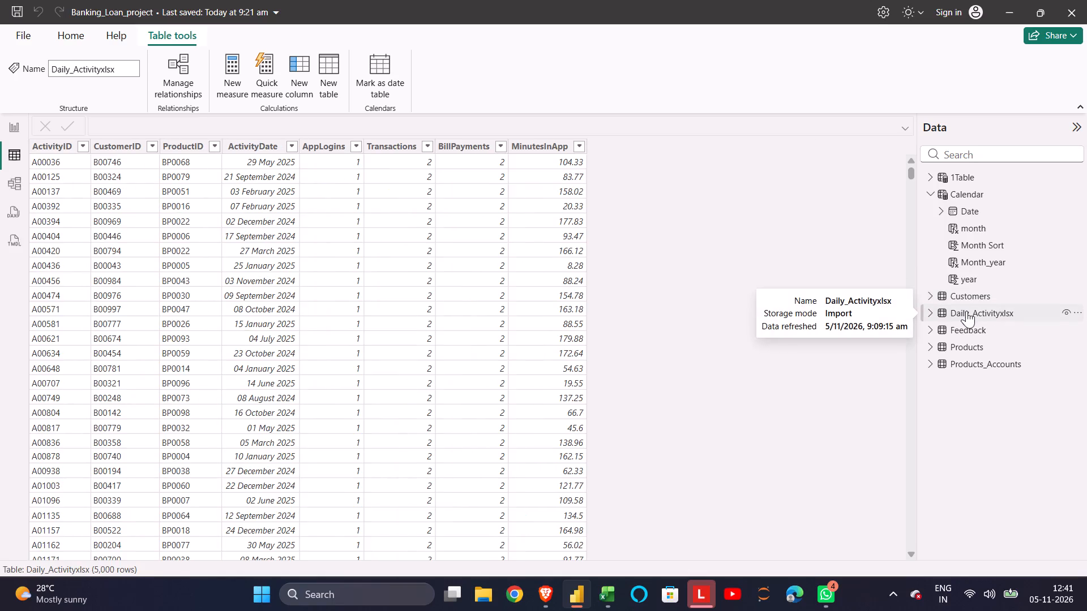
left_click(253, 146)
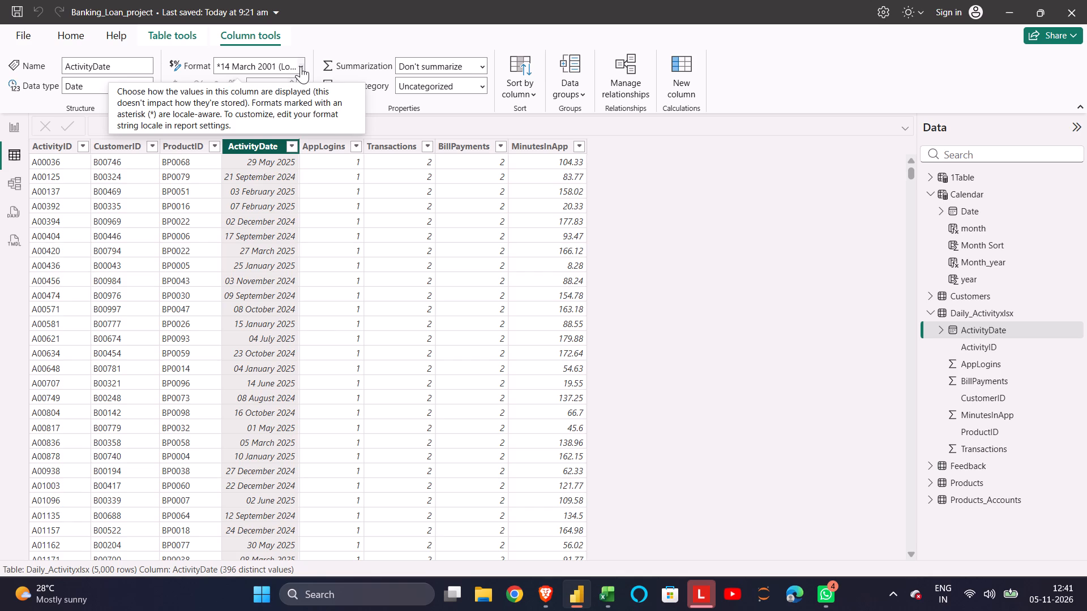
left_click(301, 66)
left_click(305, 101)
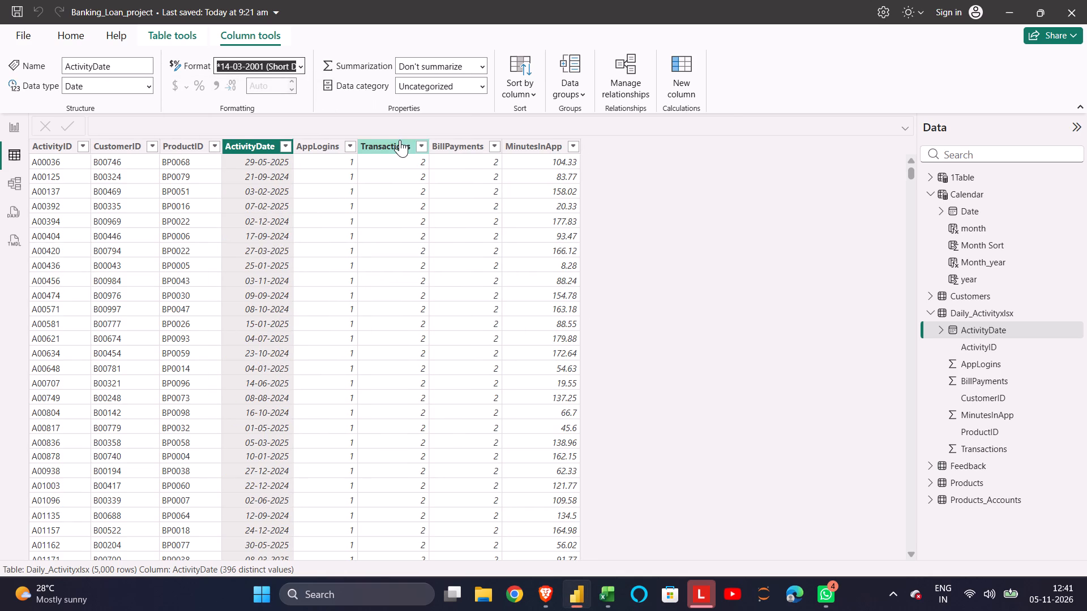
Set the Customers table's RegistrationDate column format to Short Date (14-03-2001) and collapse that table's field list.
left_click(966, 292)
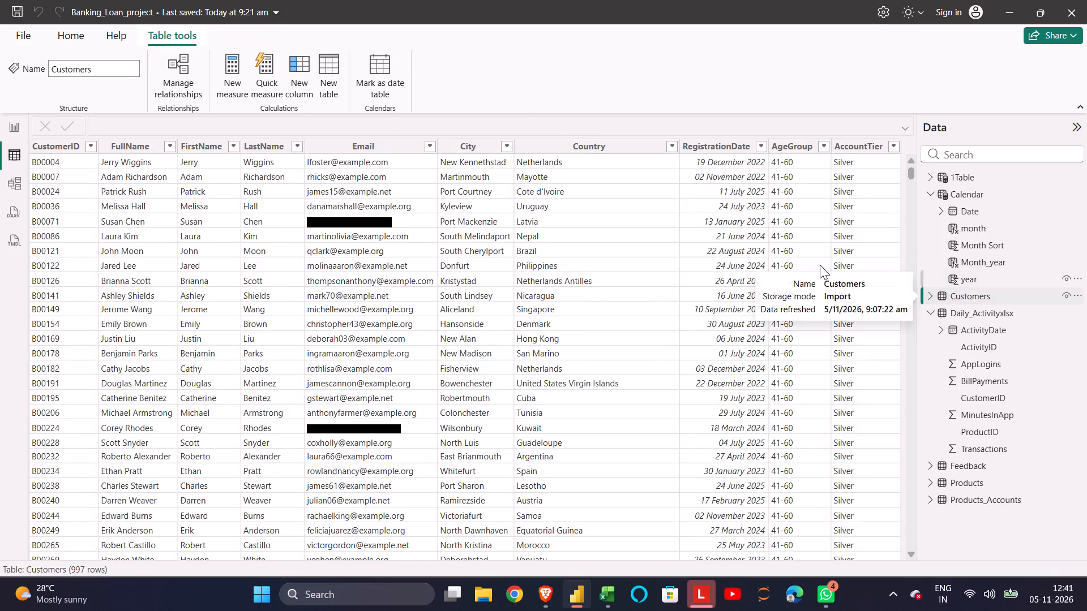
left_click(712, 143)
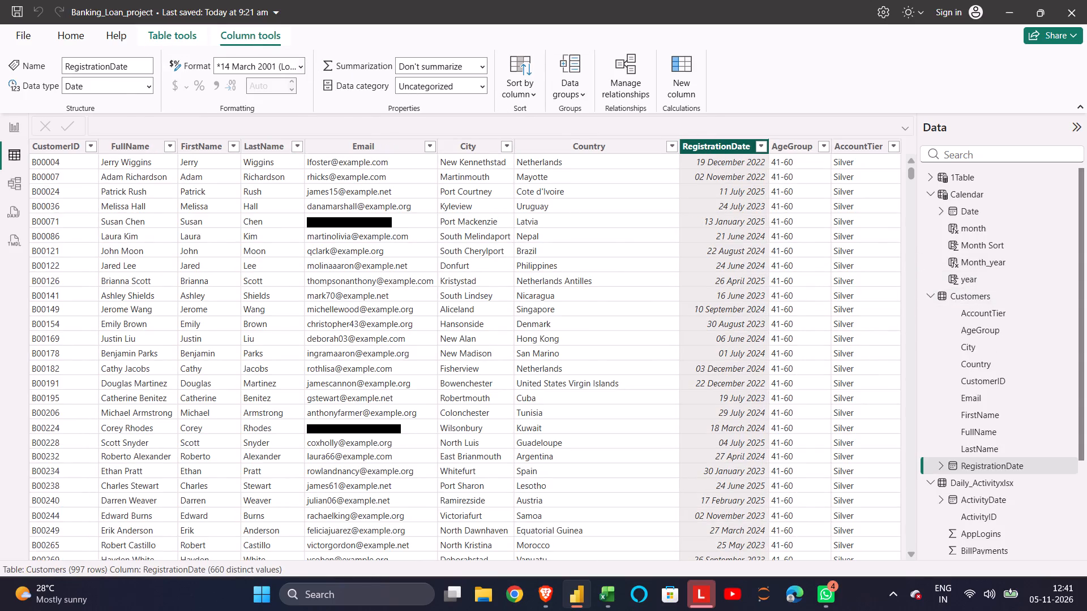
left_click(299, 71)
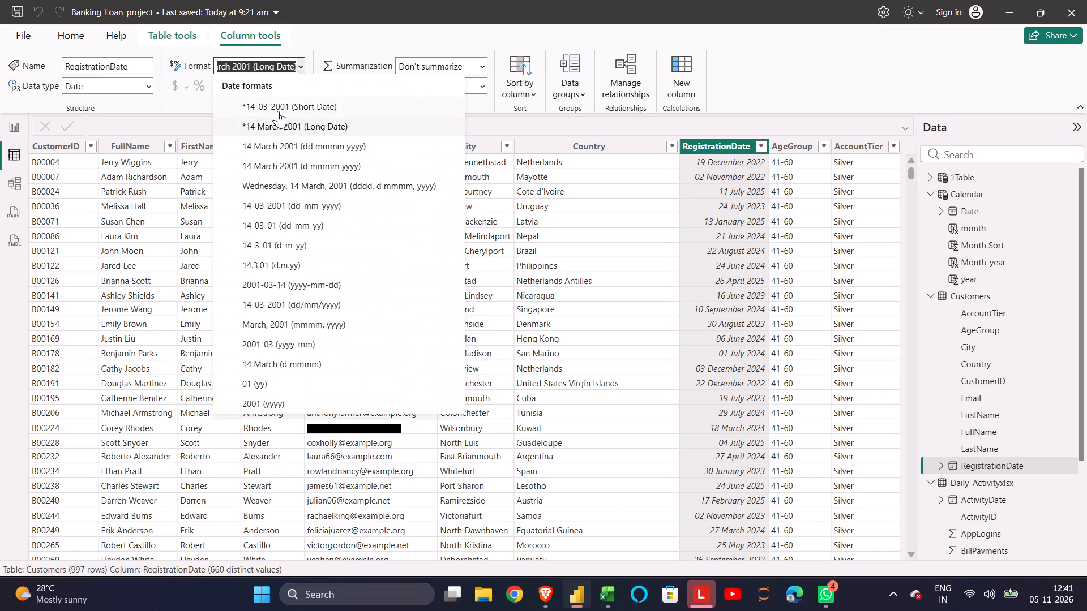
left_click(278, 111)
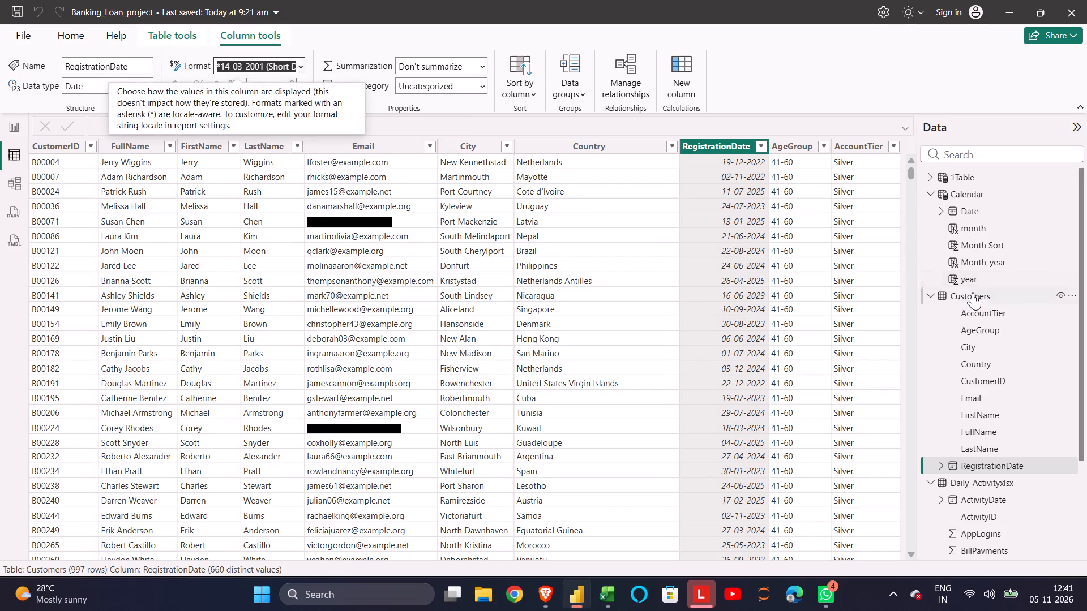
scroll(964, 388, "down", 2)
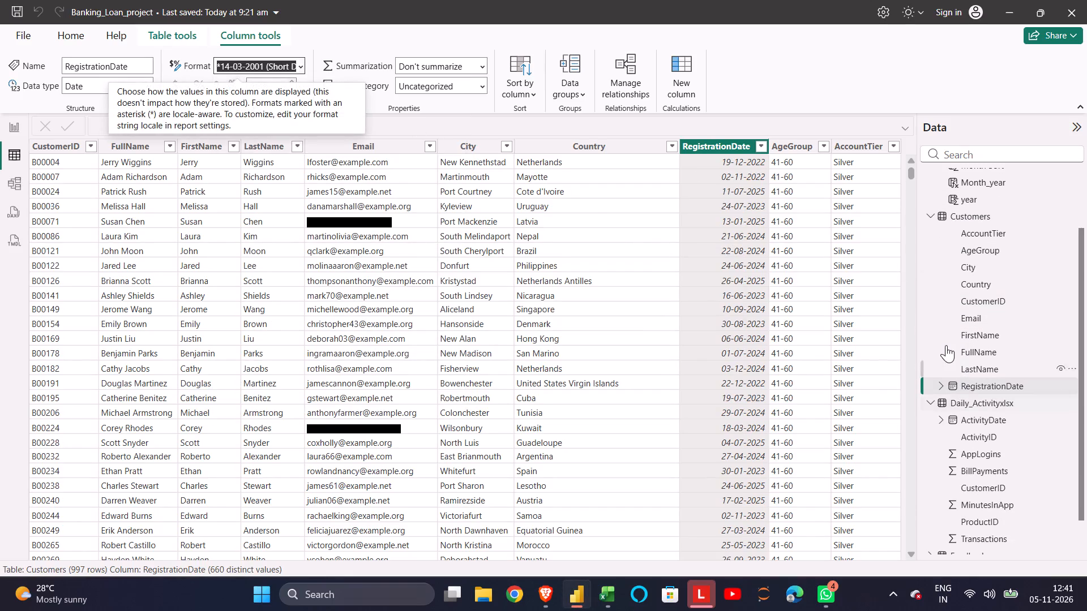
left_click(930, 223)
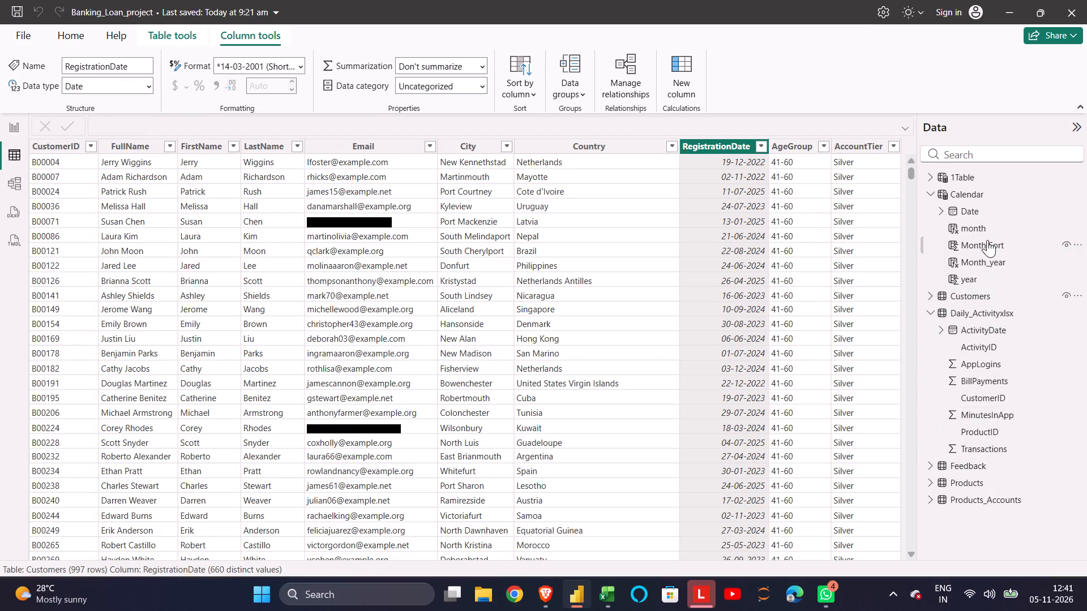
Inspect the Calendar table's Month_year column and set its Month Sort column format to General.
left_click(936, 191)
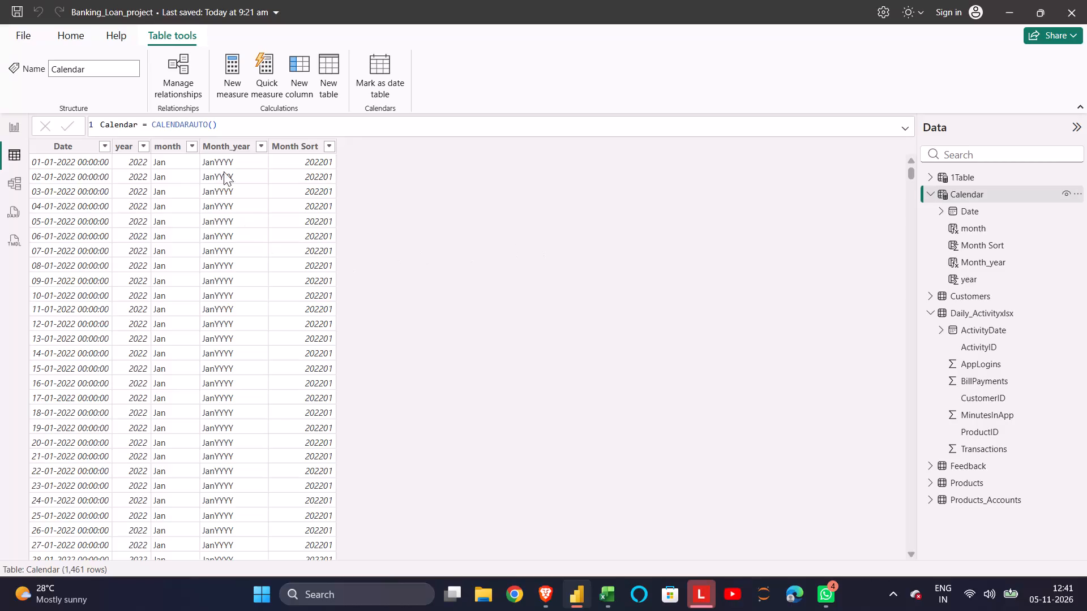
left_click(229, 139)
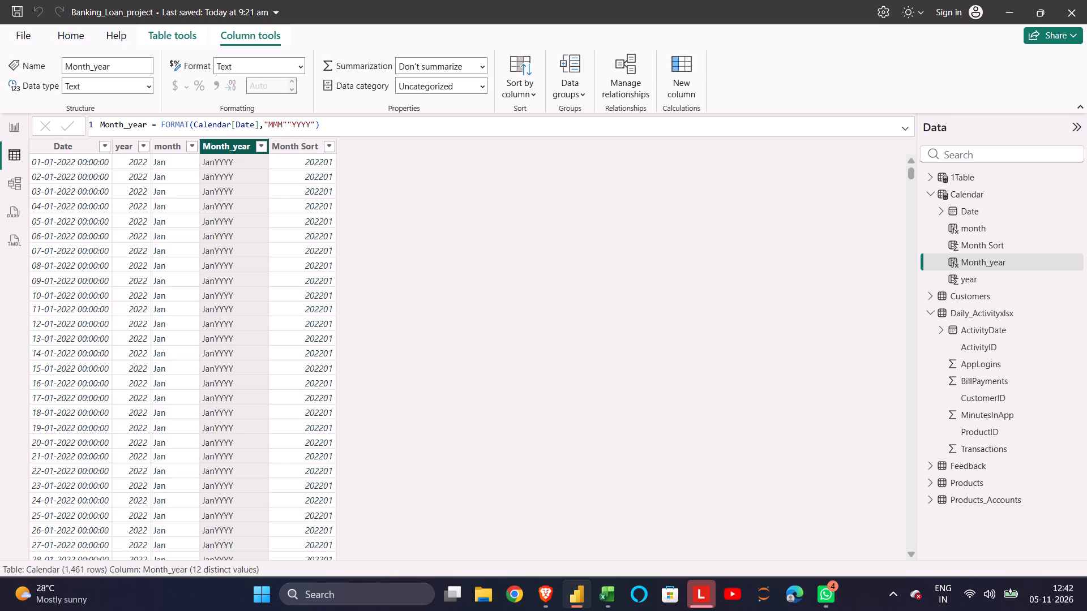
left_click(307, 140)
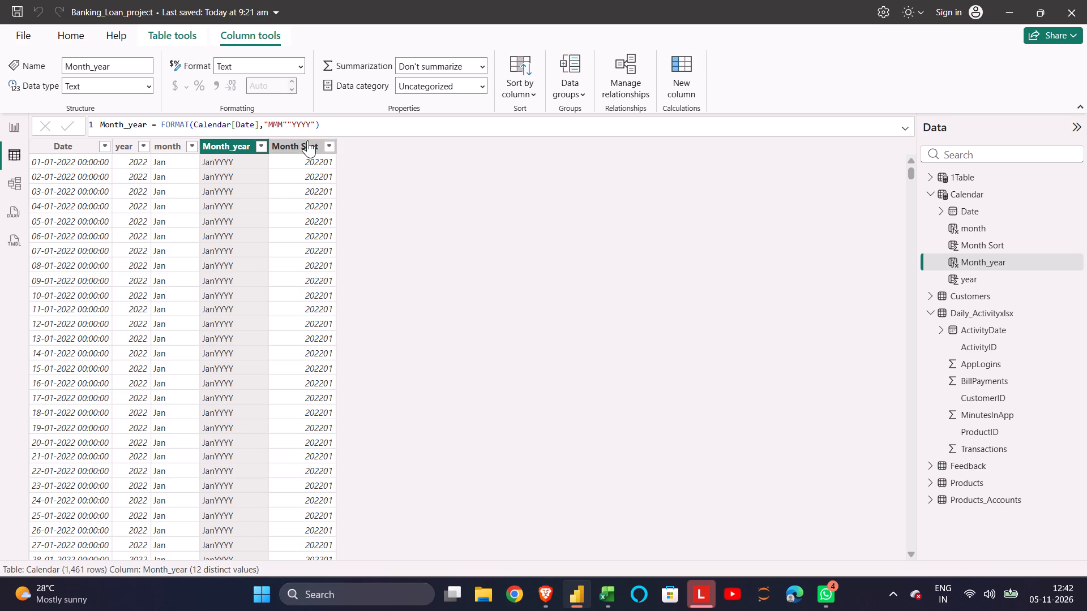
left_click(299, 70)
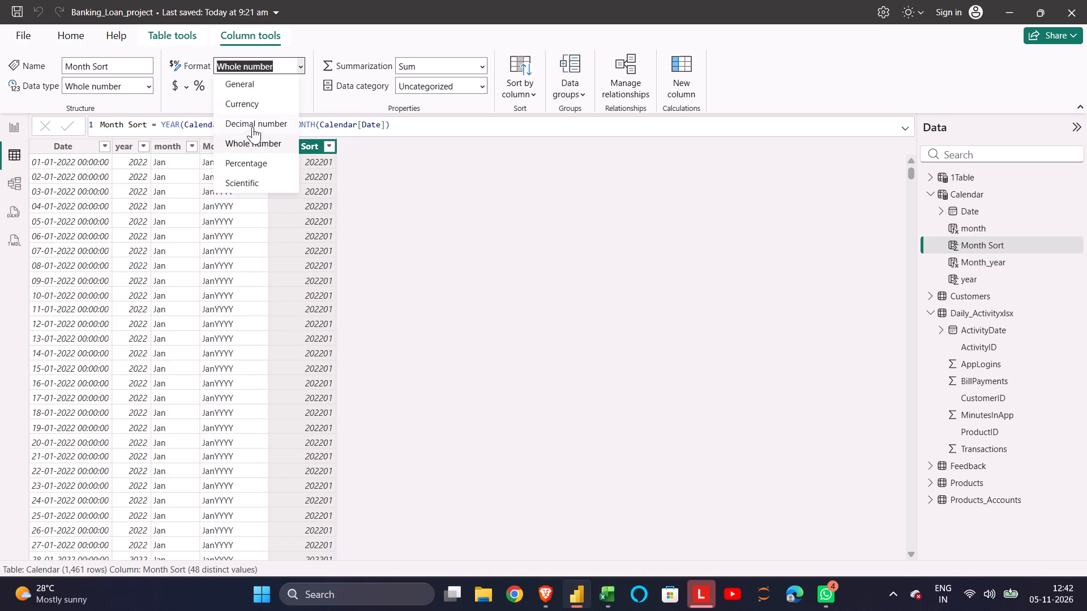
left_click(243, 85)
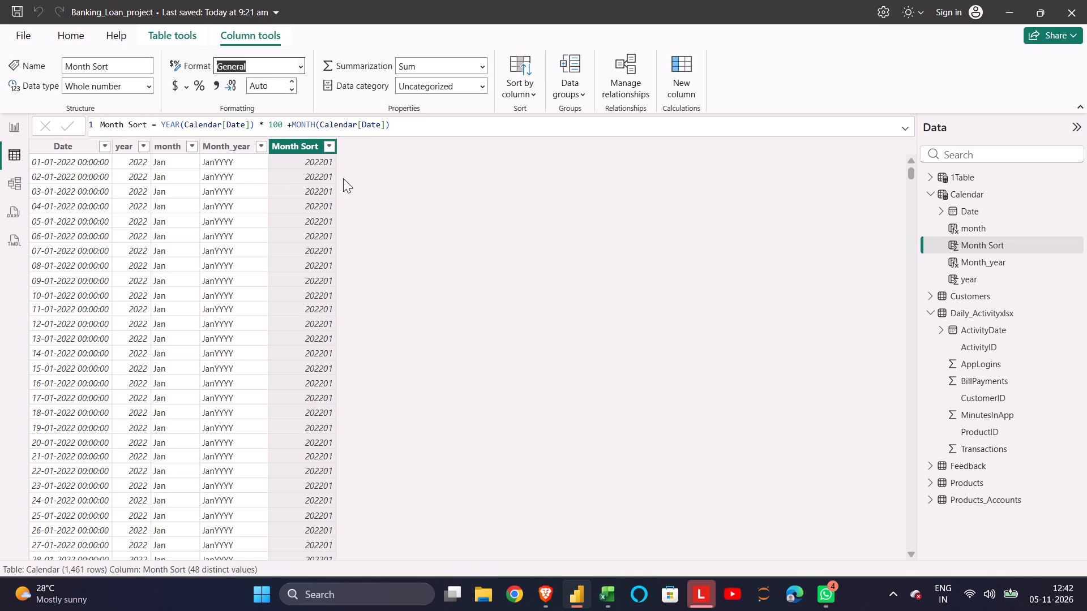
Set the Calendar table's Date column format to Short Date (14-03-2001).
left_click(72, 145)
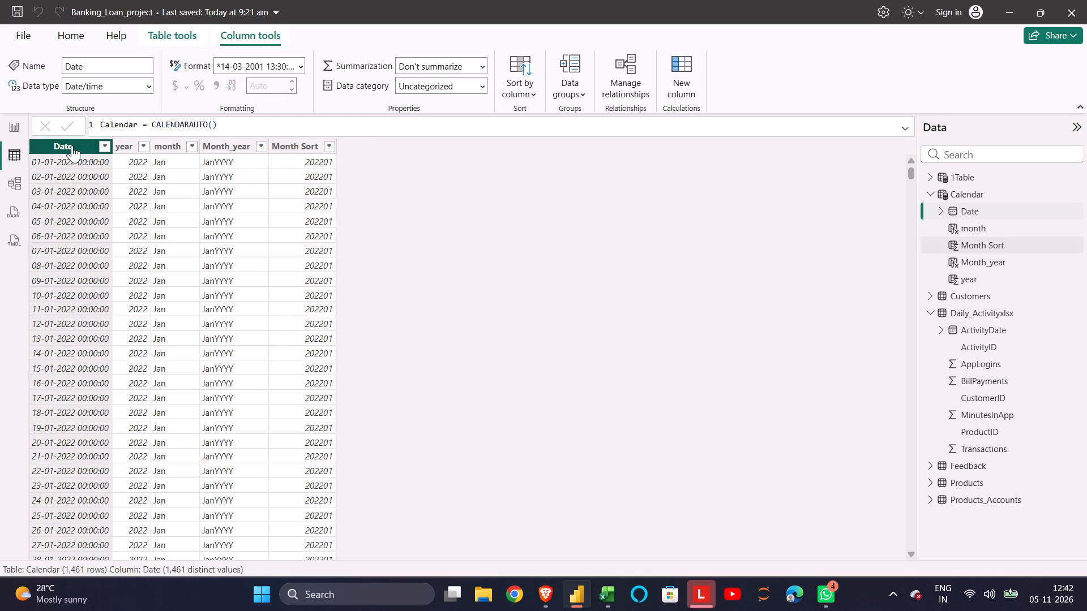
left_click(298, 61)
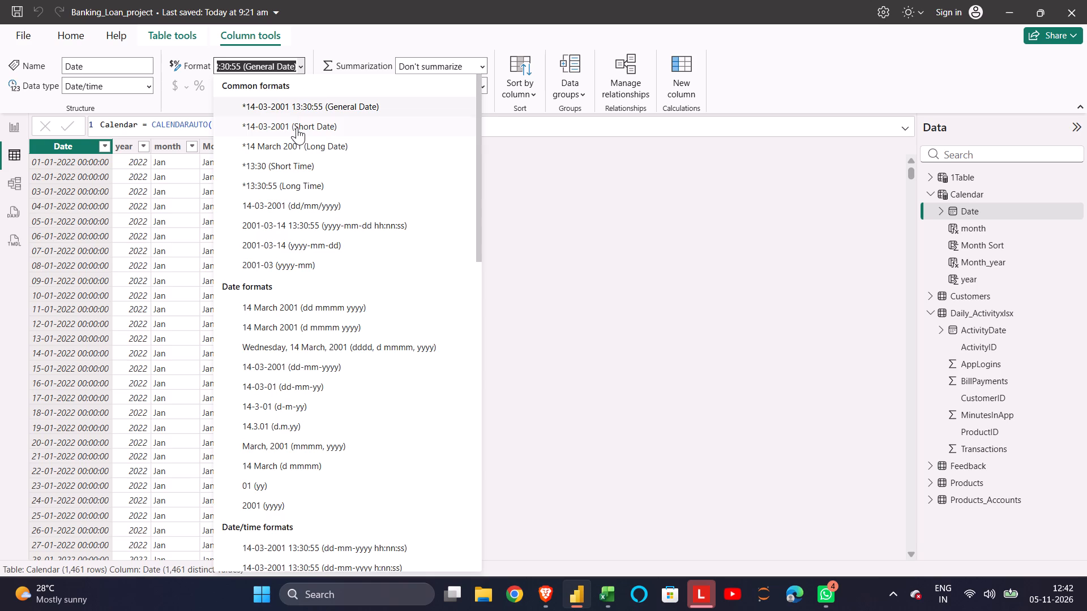
left_click(297, 127)
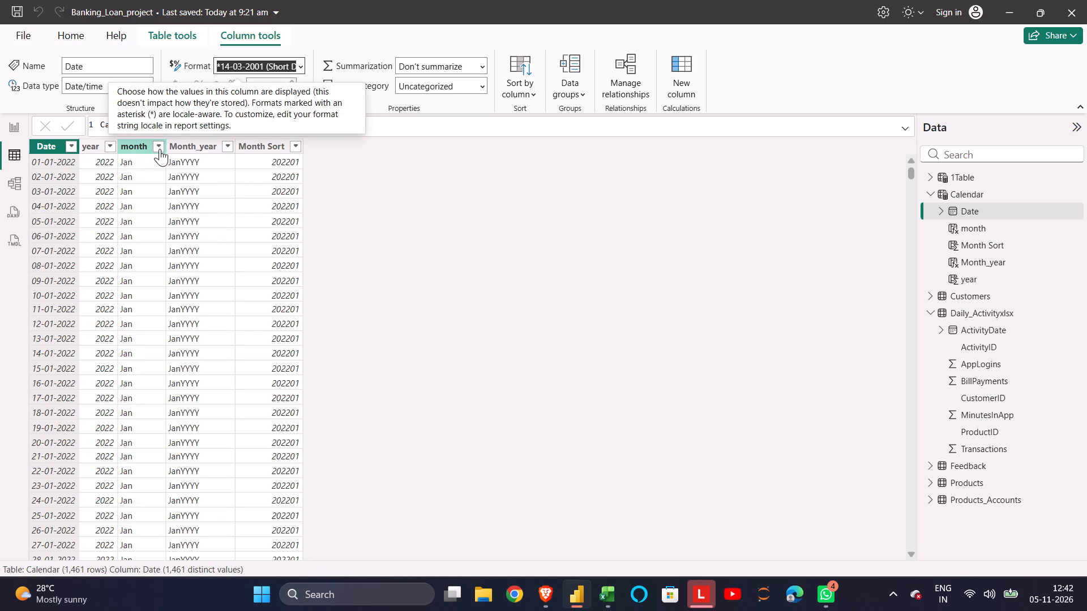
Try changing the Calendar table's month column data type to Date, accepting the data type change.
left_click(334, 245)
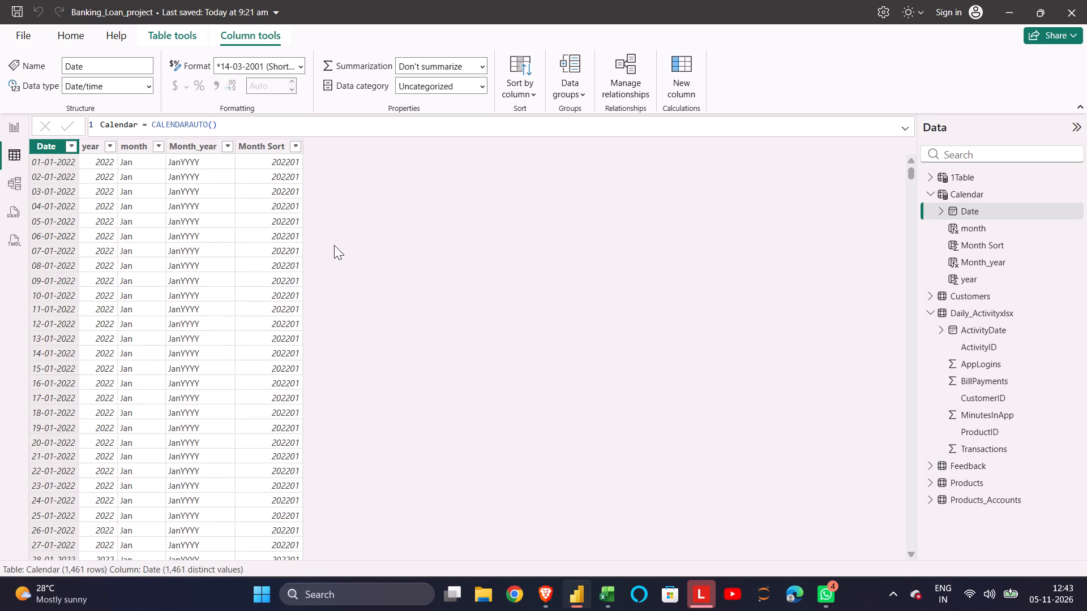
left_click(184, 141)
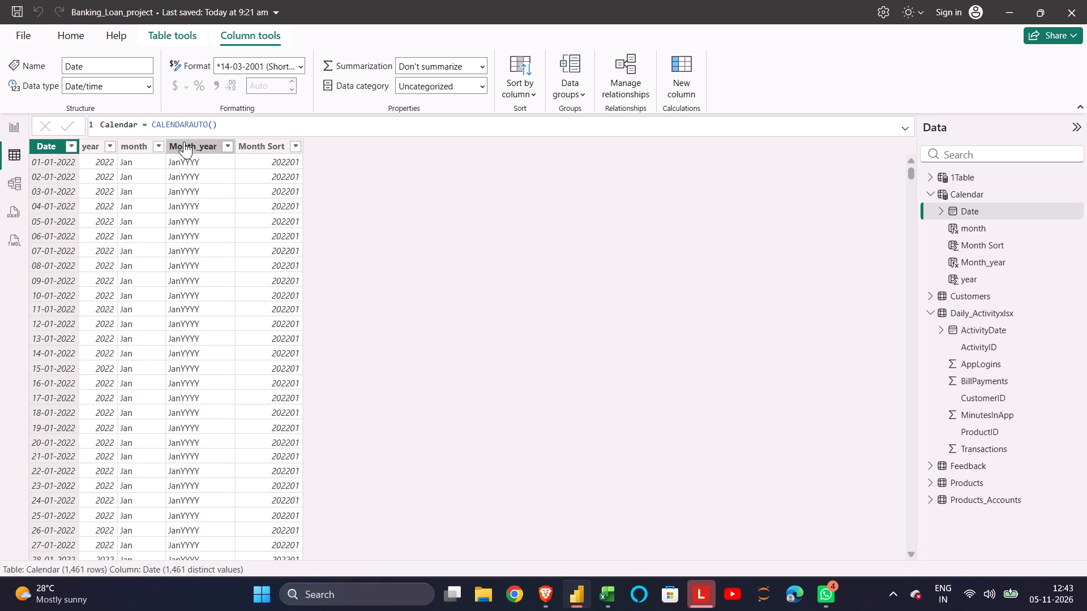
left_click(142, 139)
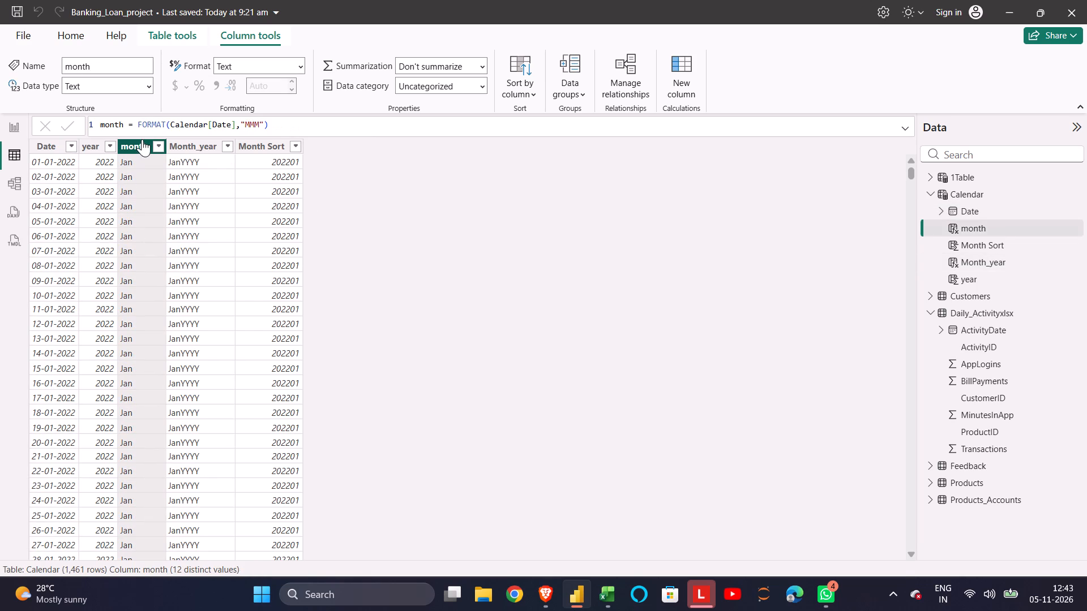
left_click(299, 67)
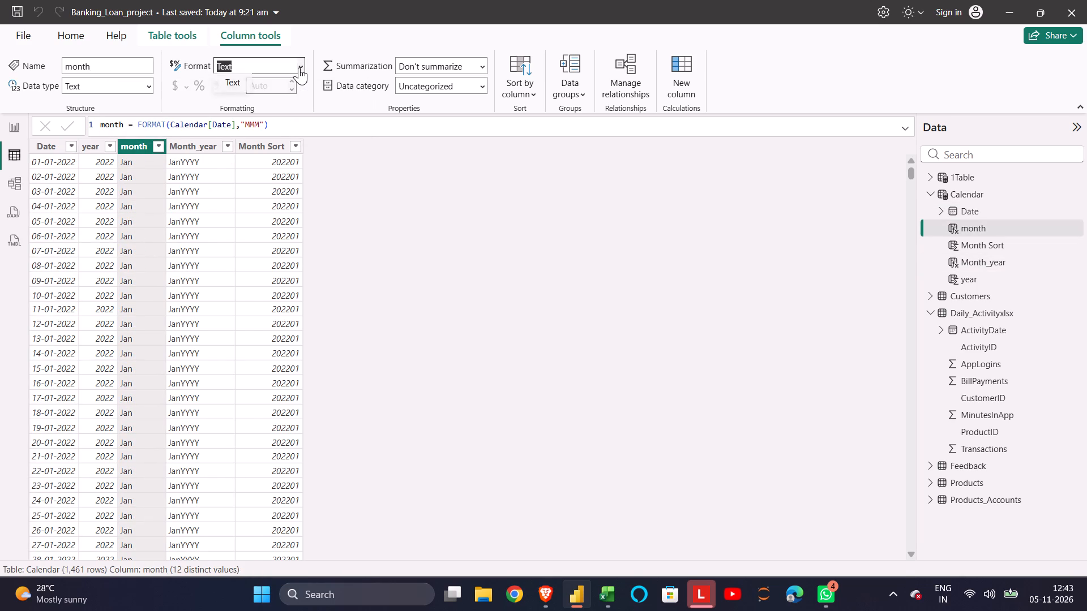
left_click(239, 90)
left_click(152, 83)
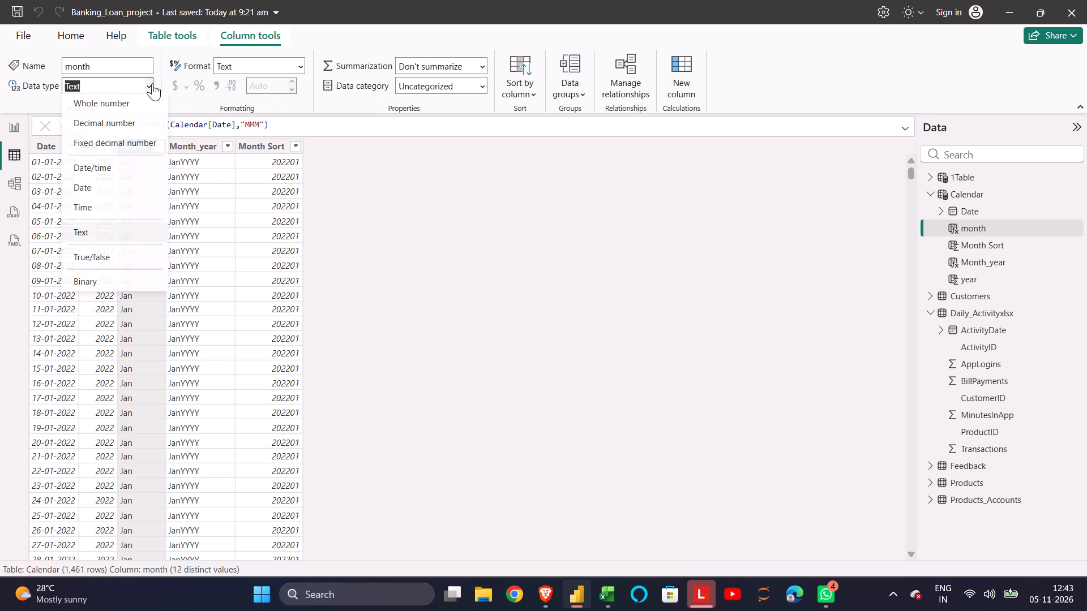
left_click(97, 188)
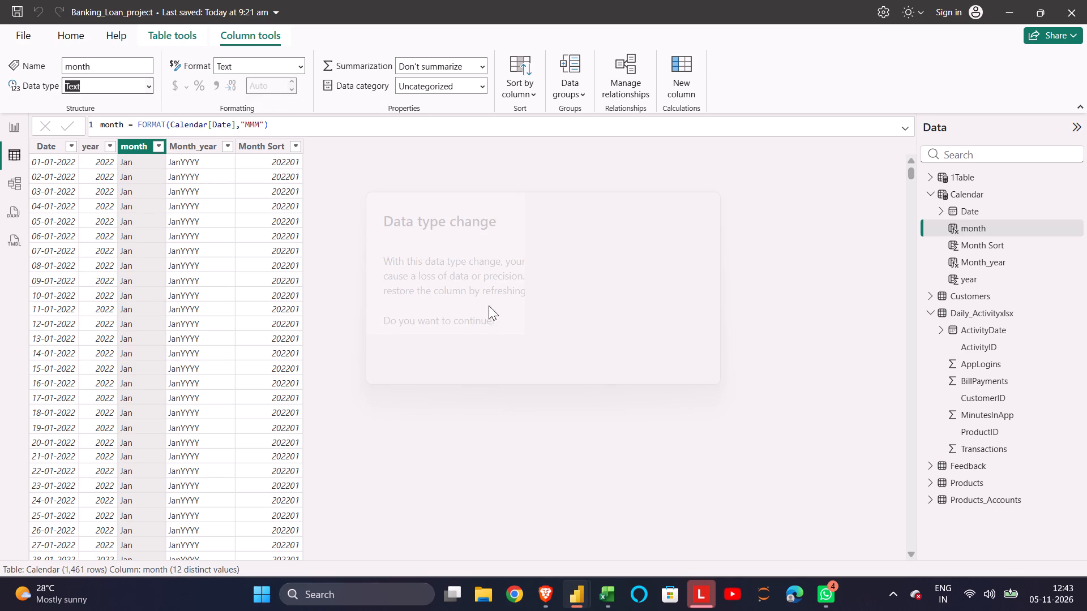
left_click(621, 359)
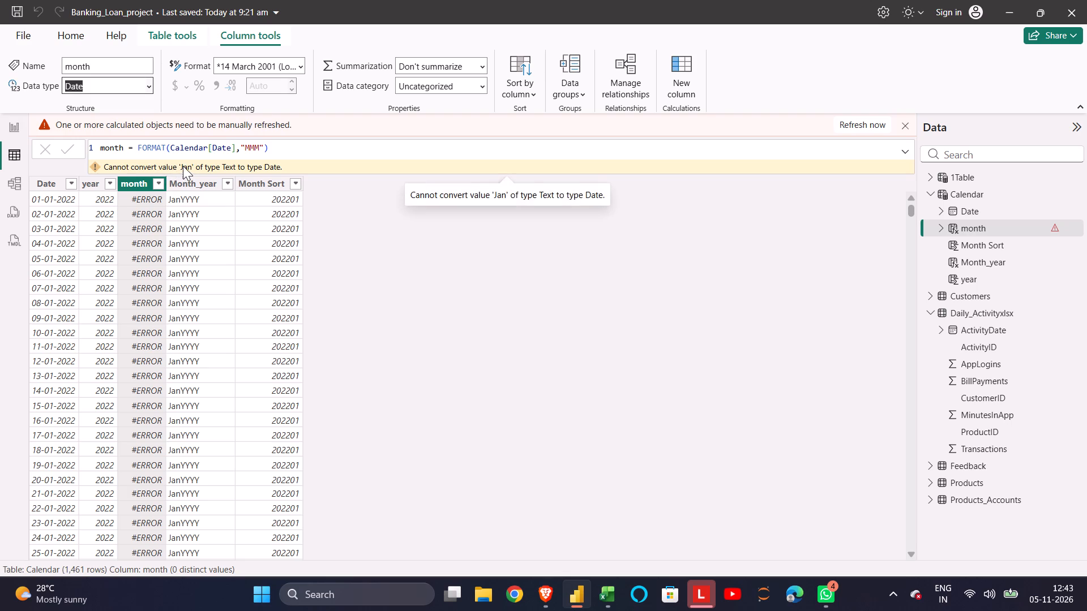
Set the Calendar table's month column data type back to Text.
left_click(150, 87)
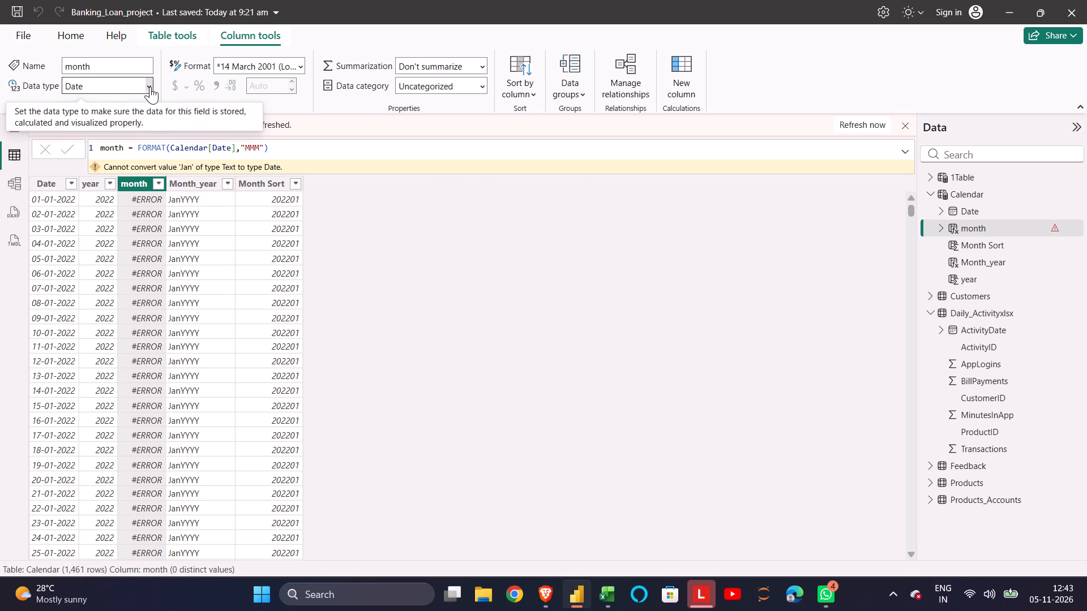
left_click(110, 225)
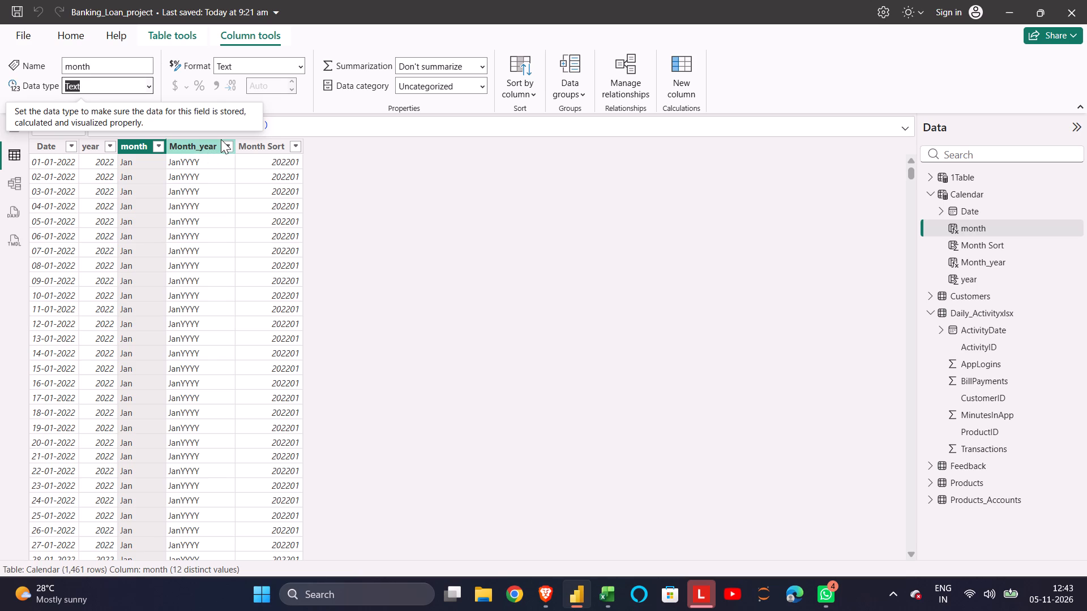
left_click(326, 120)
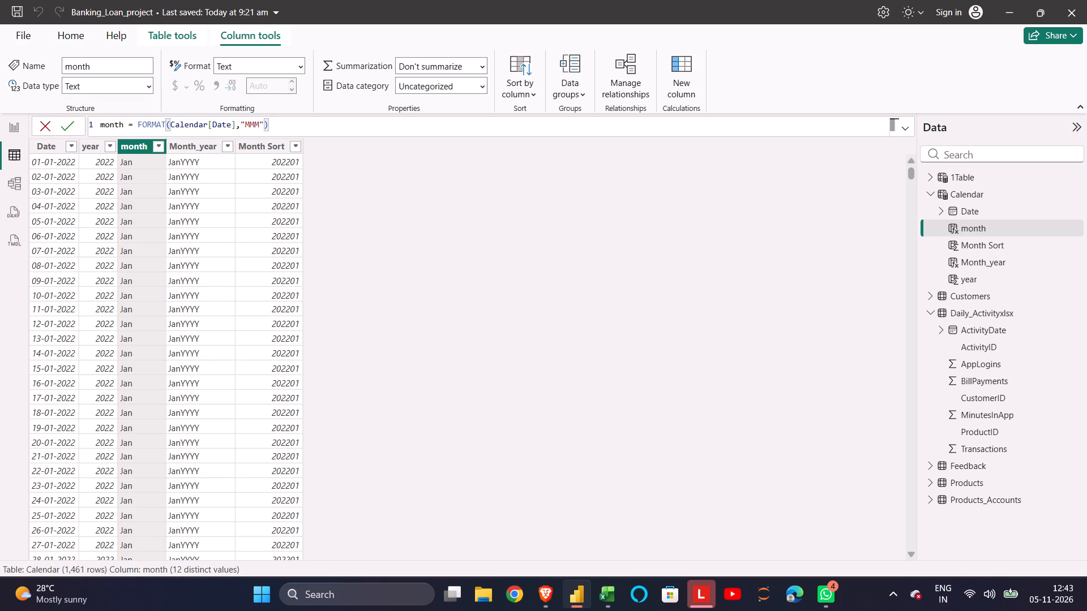
left_click(212, 149)
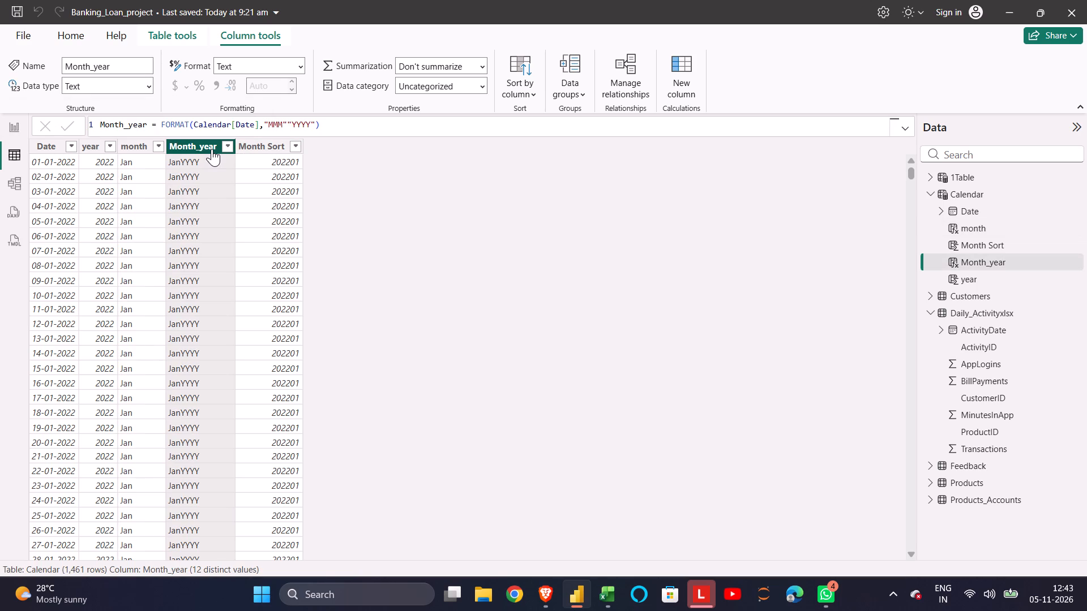
key("shift+super+s")
left_click_drag(0, 0, 35, 76)
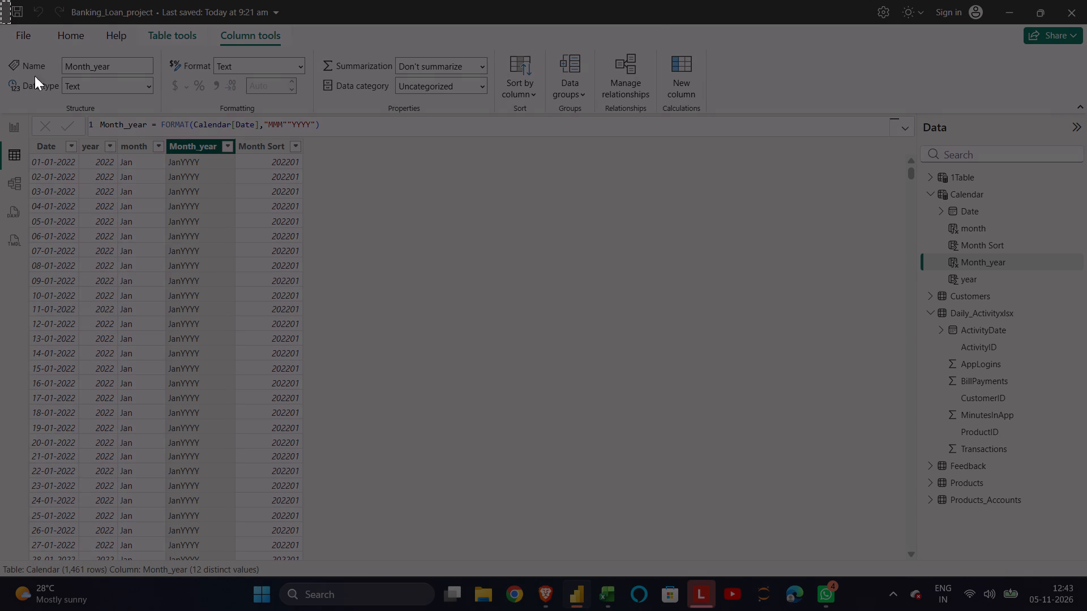
left_click_drag(35, 76, 1055, 463)
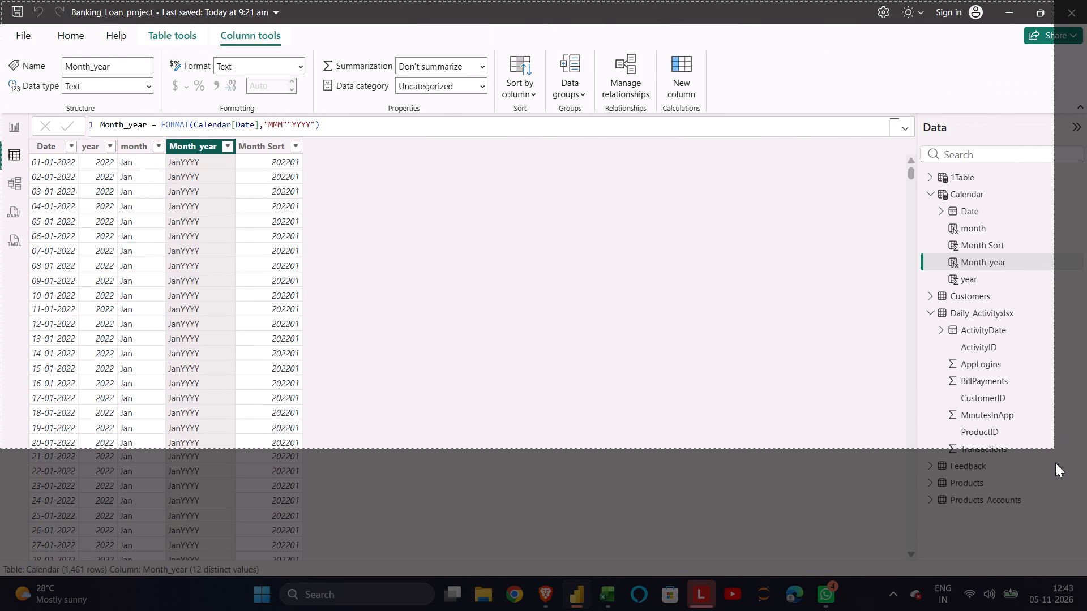
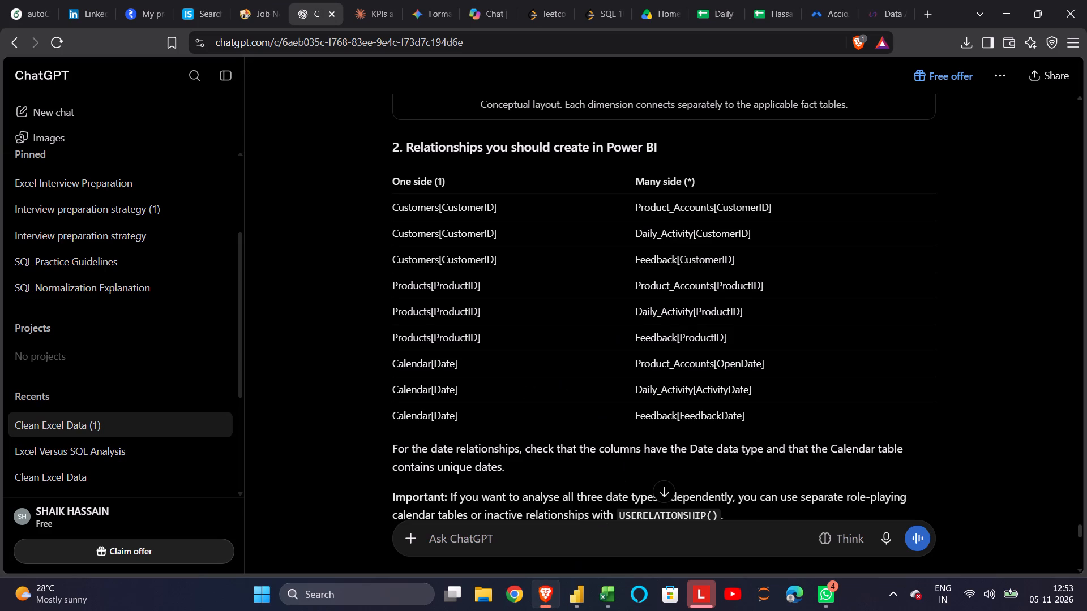
left_click(575, 586)
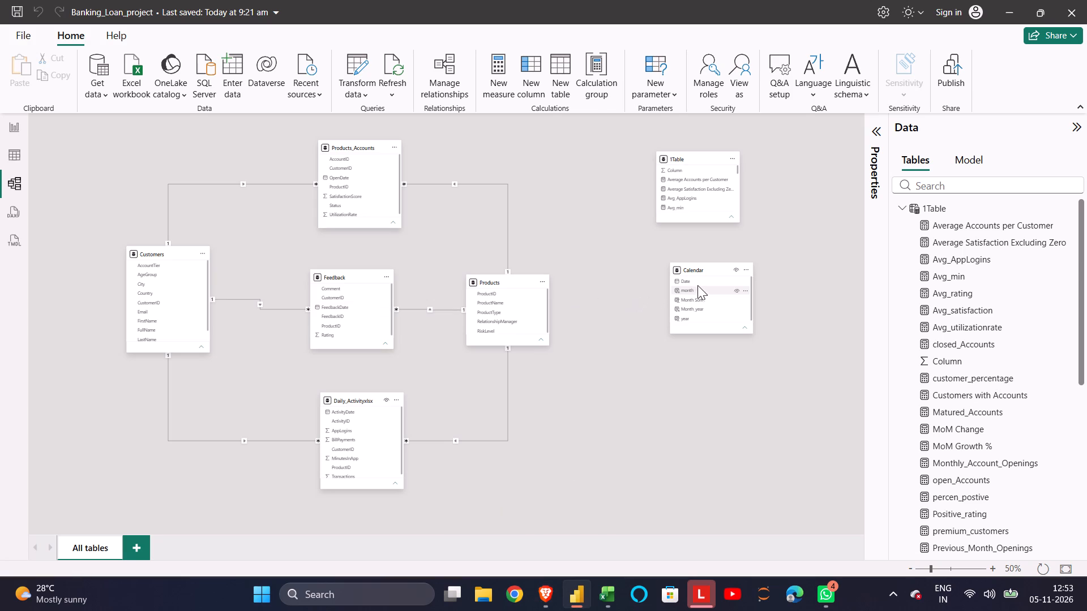
left_click_drag(703, 276, 650, 288)
Create an active one-to-many relationship from Calendar's Date to Products_Accounts' OpenDate with single cross-filter direction.
scroll(363, 200, "down", 1)
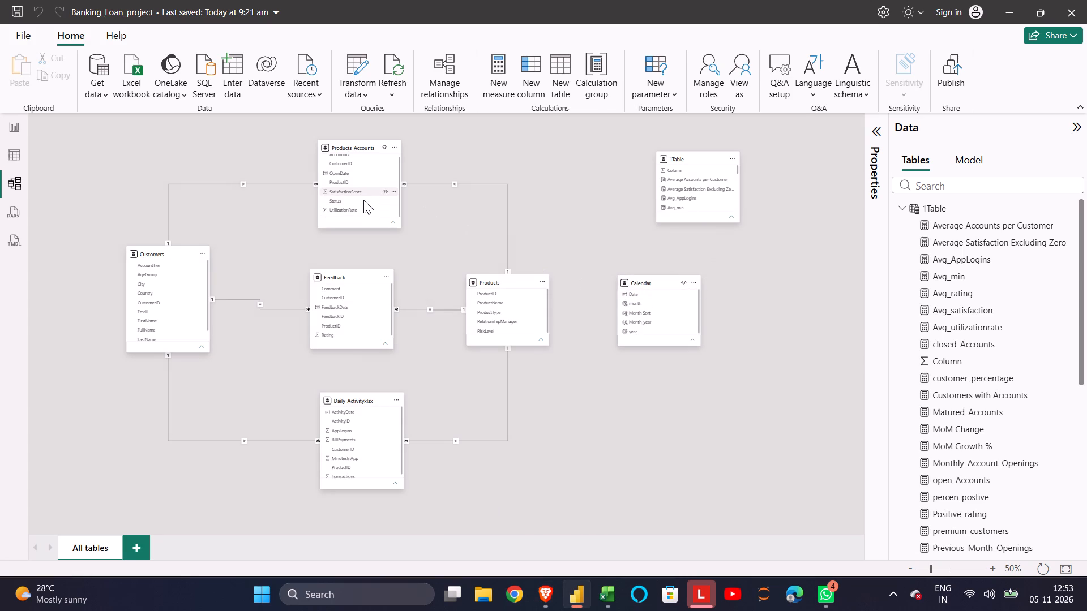
scroll(363, 200, "down", 1)
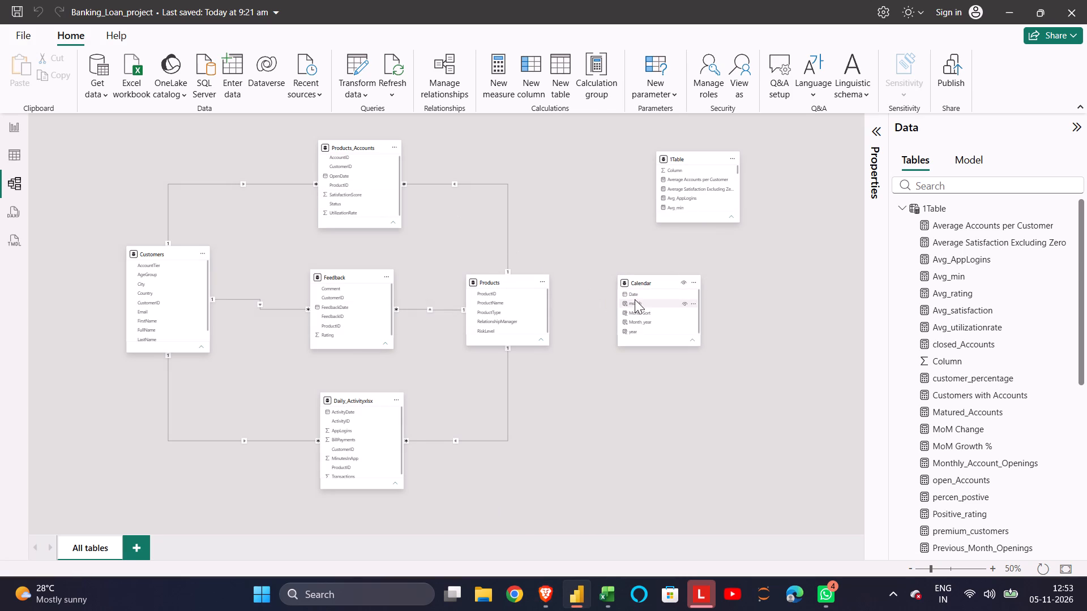
left_click_drag(645, 295, 345, 195)
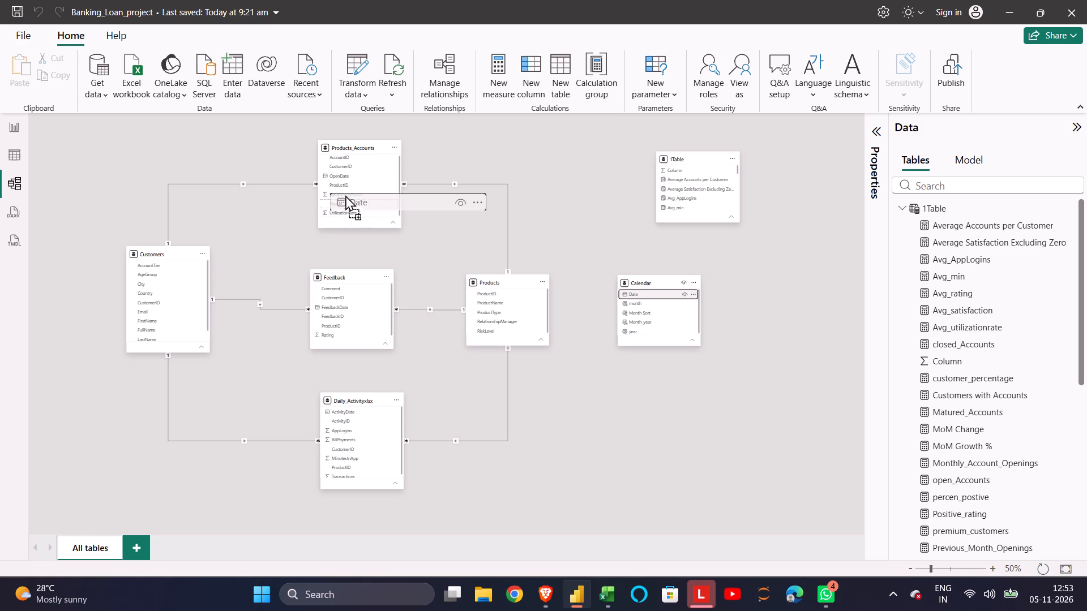
left_click_drag(345, 195, 337, 174)
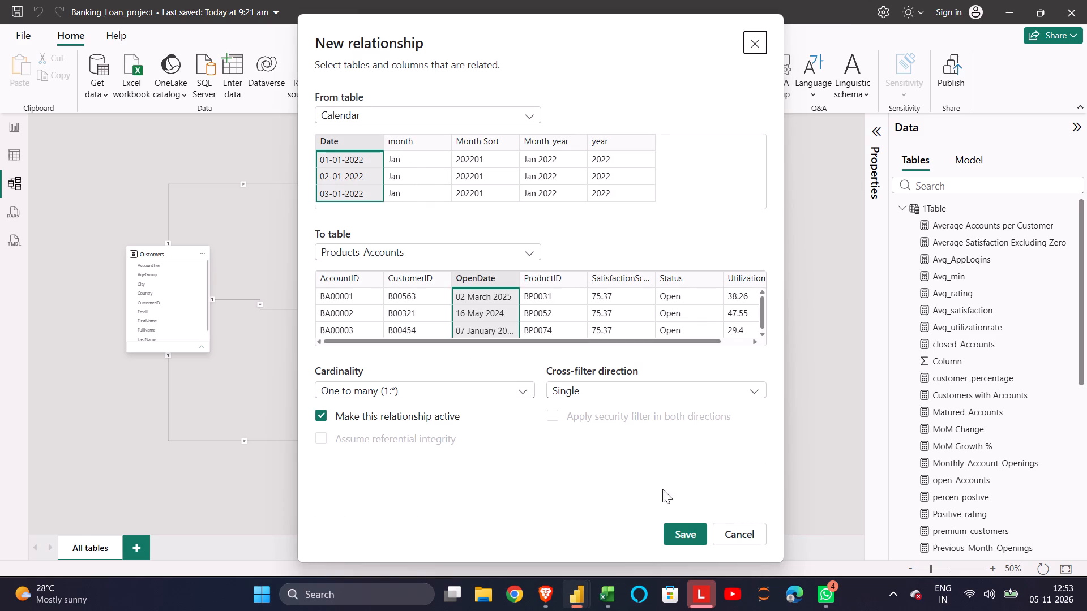
left_click(686, 536)
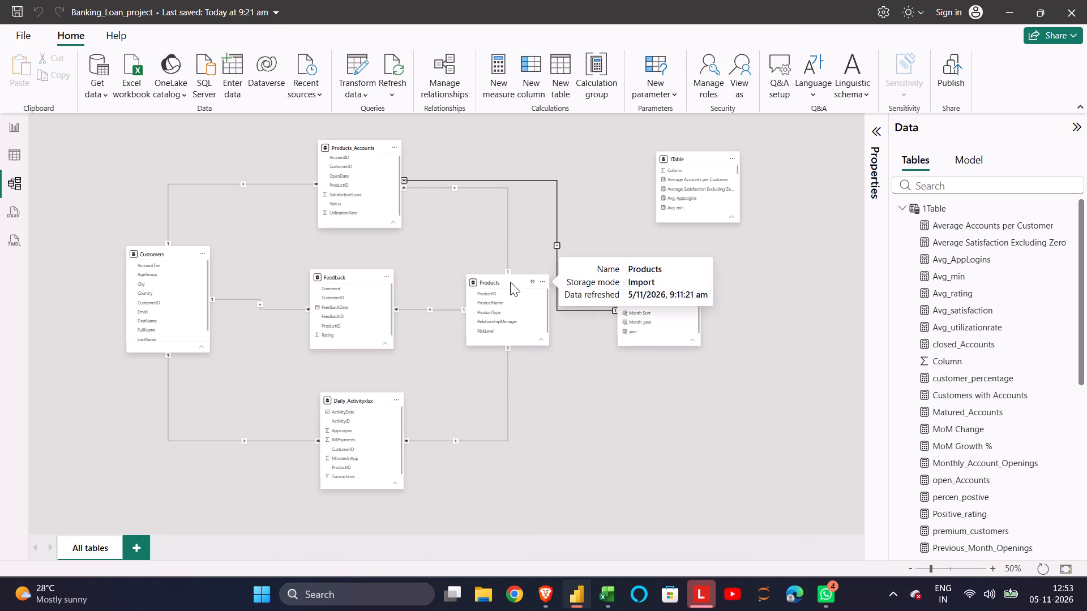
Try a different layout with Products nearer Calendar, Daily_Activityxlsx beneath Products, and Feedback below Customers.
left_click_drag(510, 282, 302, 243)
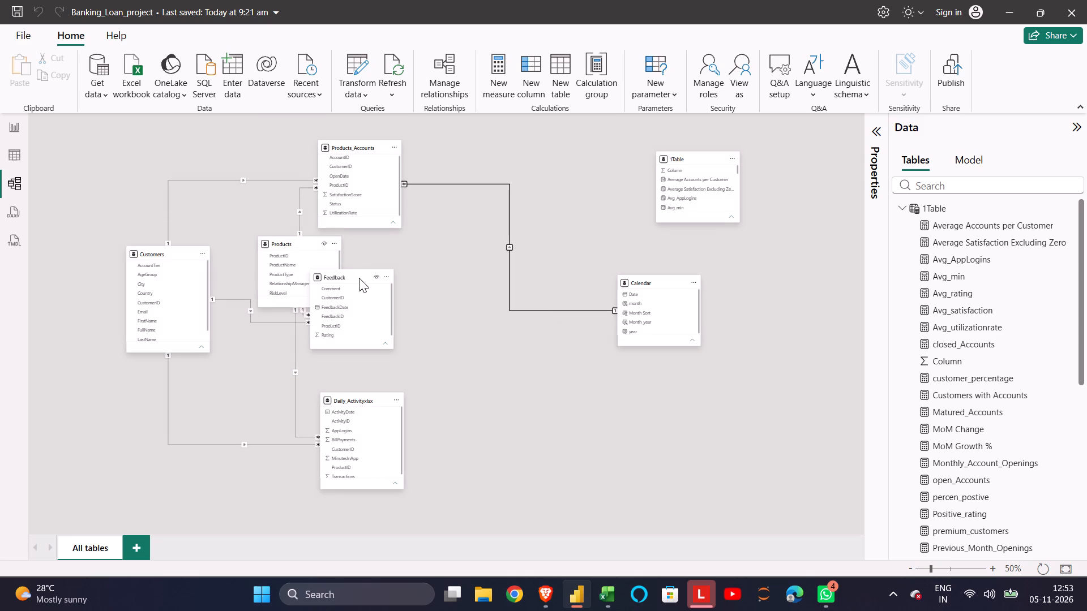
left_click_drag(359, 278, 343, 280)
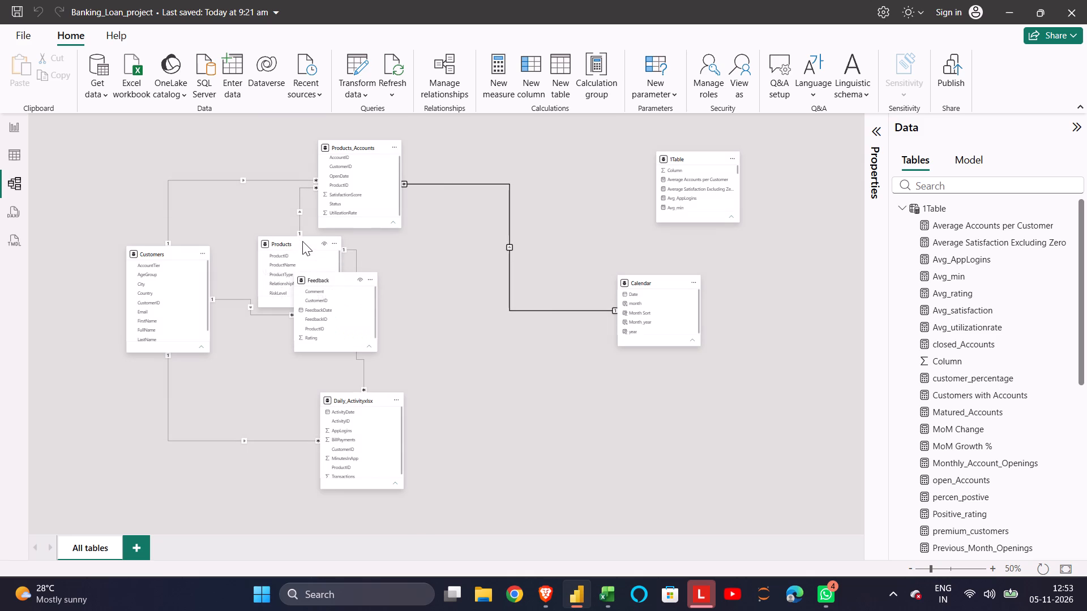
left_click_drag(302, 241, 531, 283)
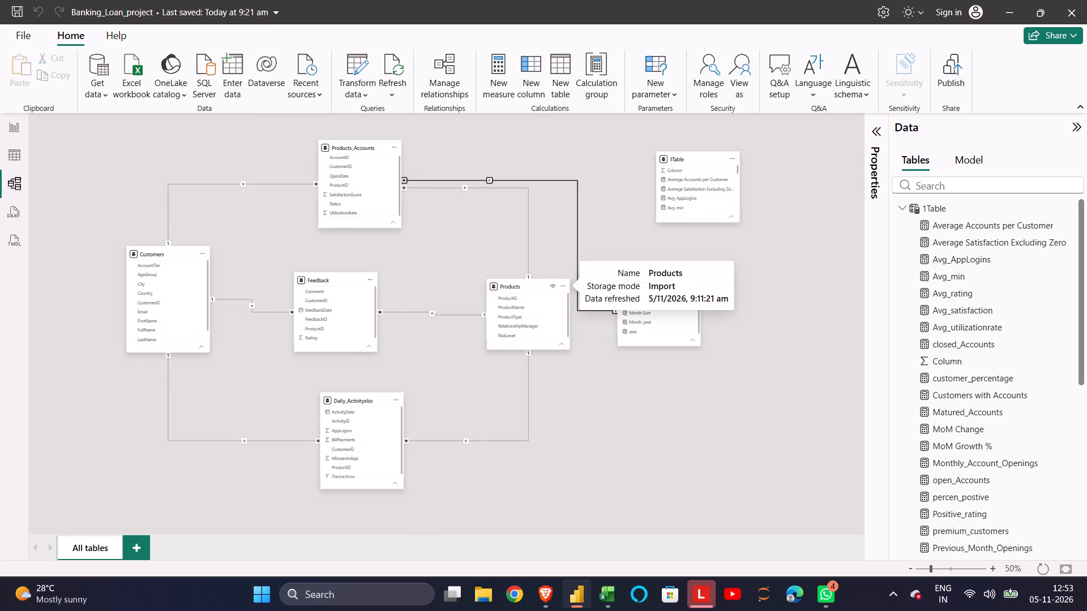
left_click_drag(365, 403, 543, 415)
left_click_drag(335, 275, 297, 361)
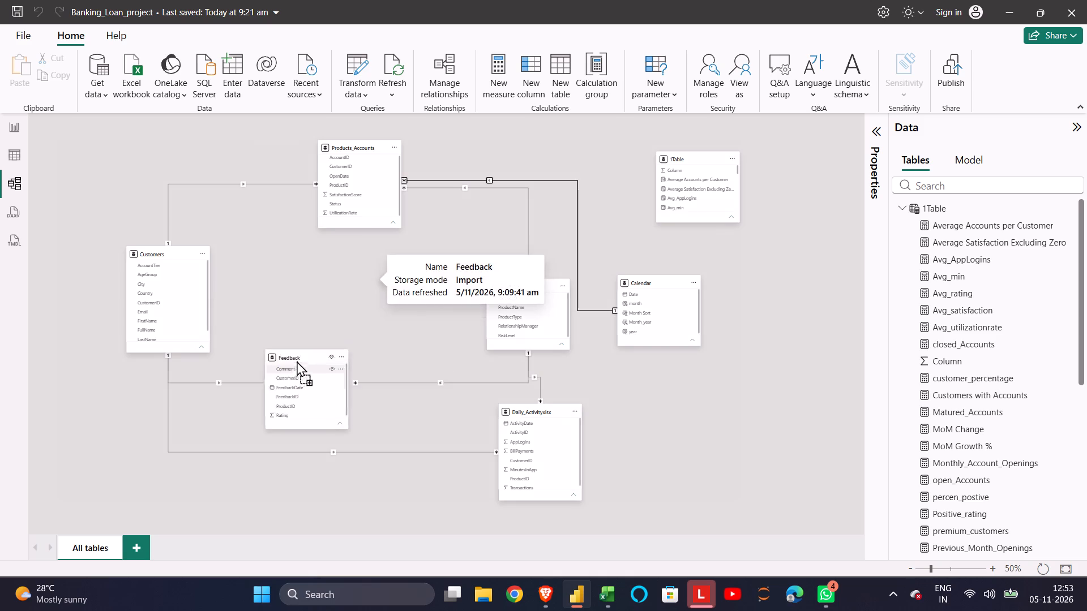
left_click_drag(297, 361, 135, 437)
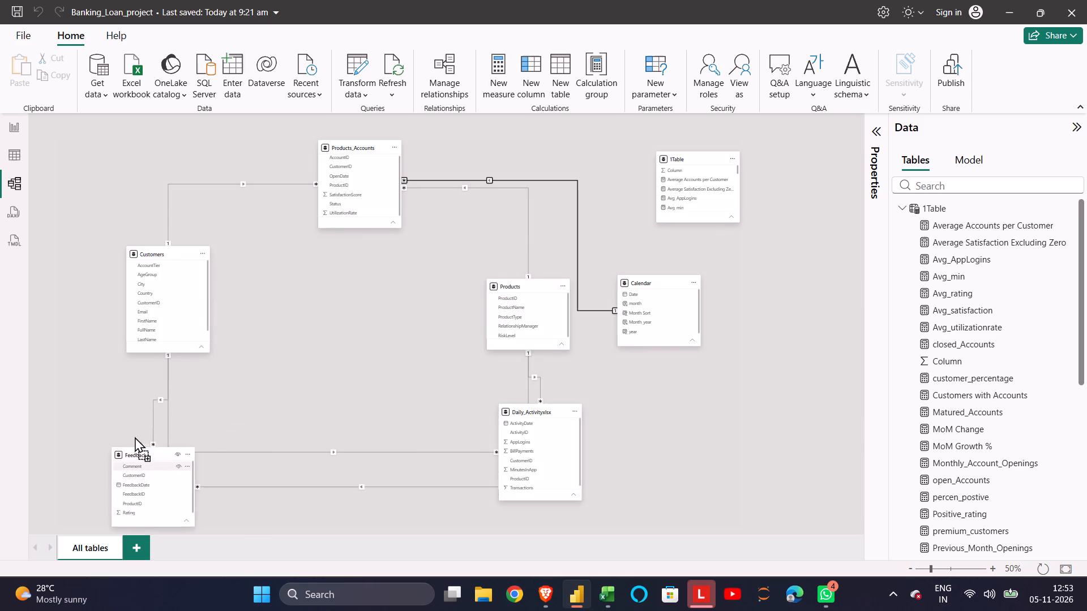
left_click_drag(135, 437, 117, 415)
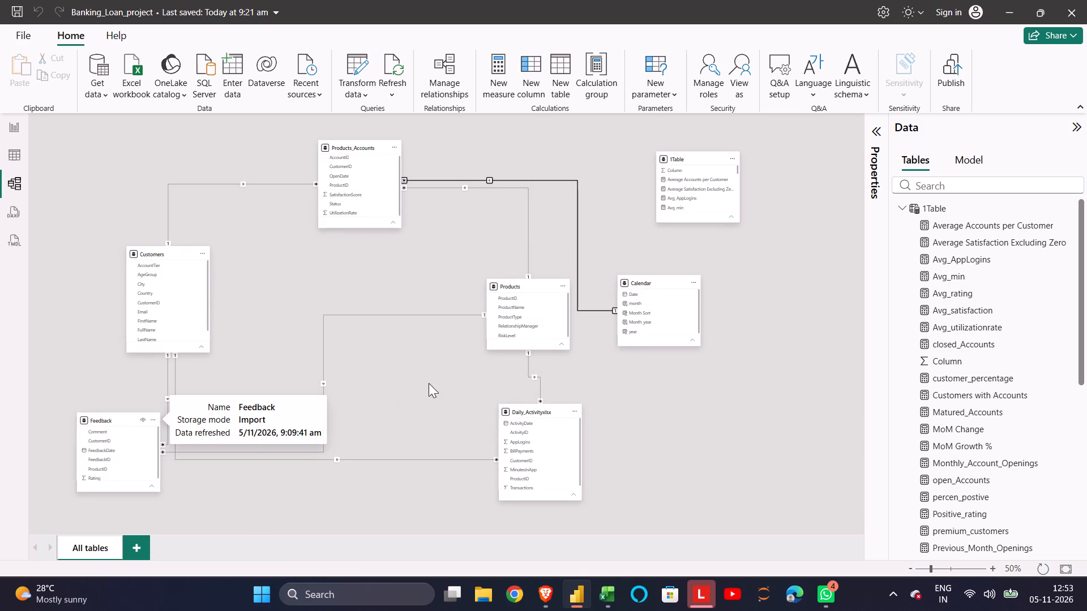
Shift Products outward and slightly down, then place Daily_Activityxlsx below Customers and Feedback below Products.
left_click_drag(534, 287, 592, 312)
left_click_drag(543, 416, 384, 427)
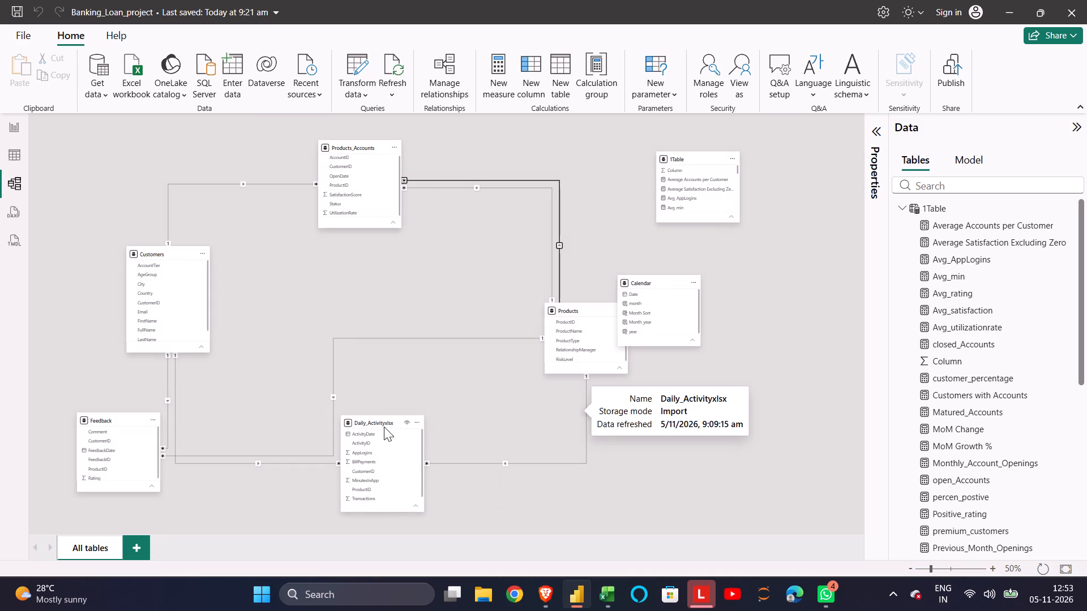
left_click(132, 420)
scroll(132, 420, "right", 3)
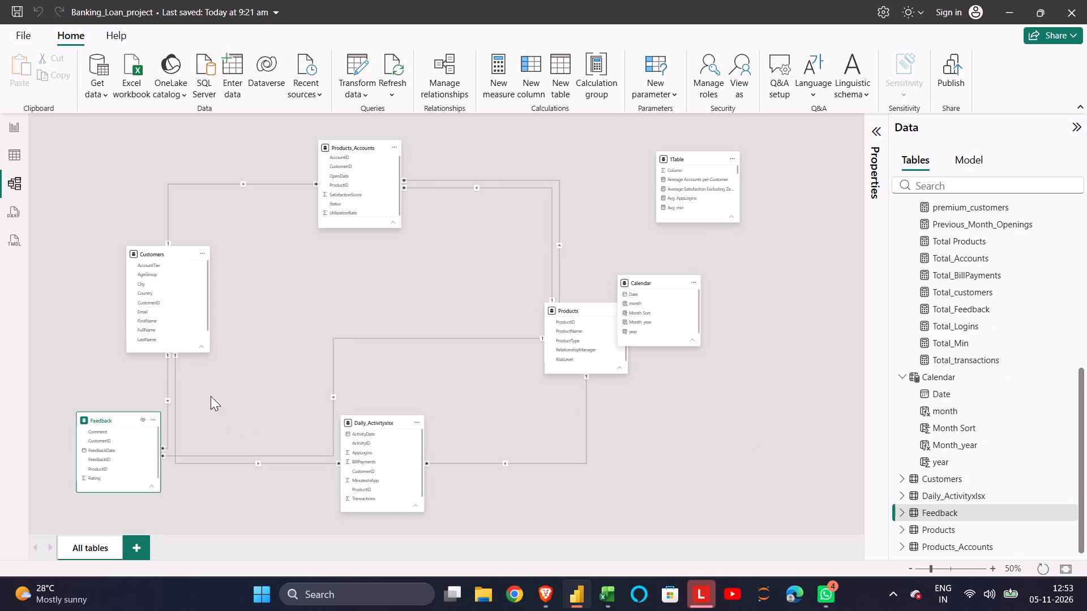
left_click_drag(100, 419, 478, 409)
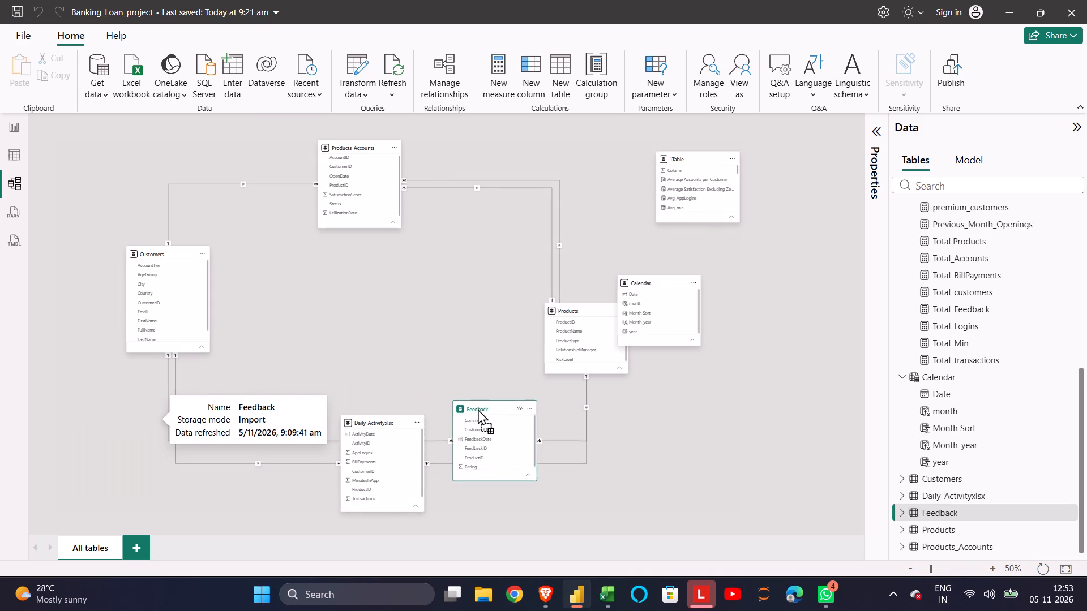
left_click_drag(478, 409, 480, 406)
left_click_drag(380, 425, 205, 423)
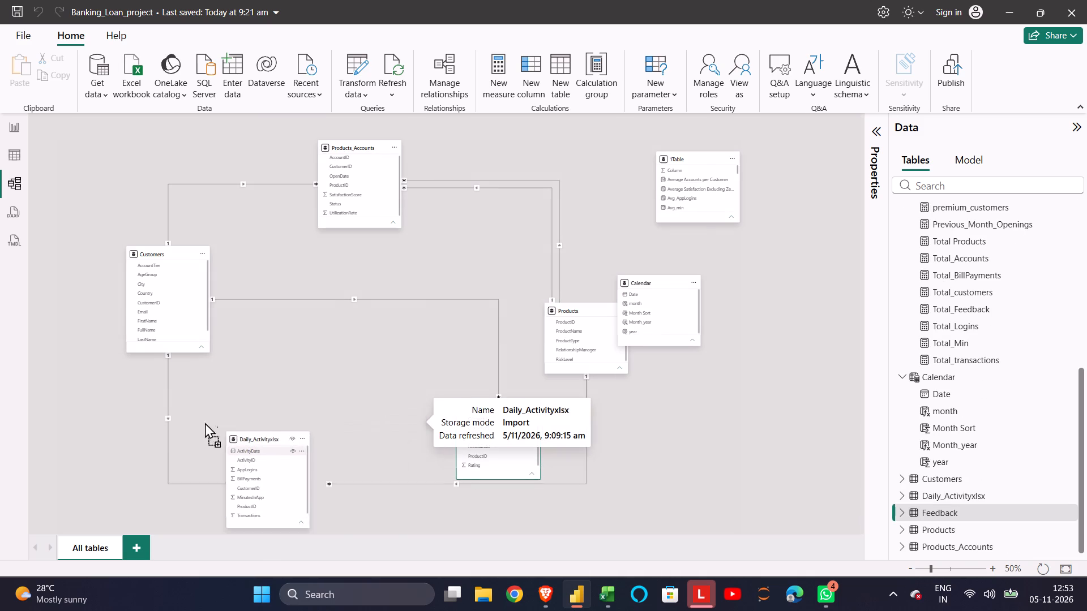
left_click_drag(205, 423, 166, 436)
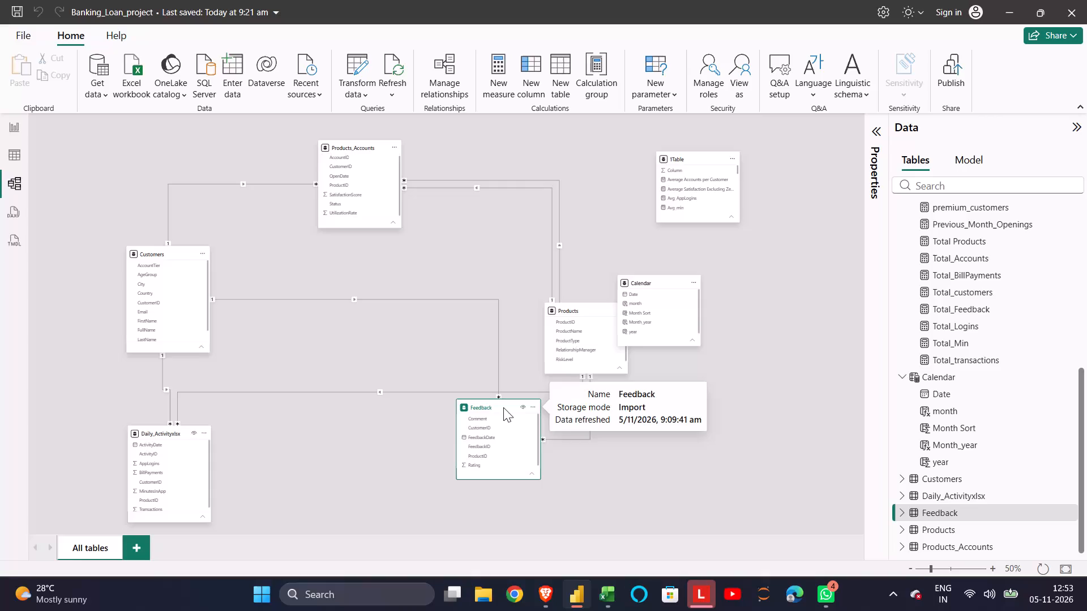
left_click_drag(503, 406, 545, 478)
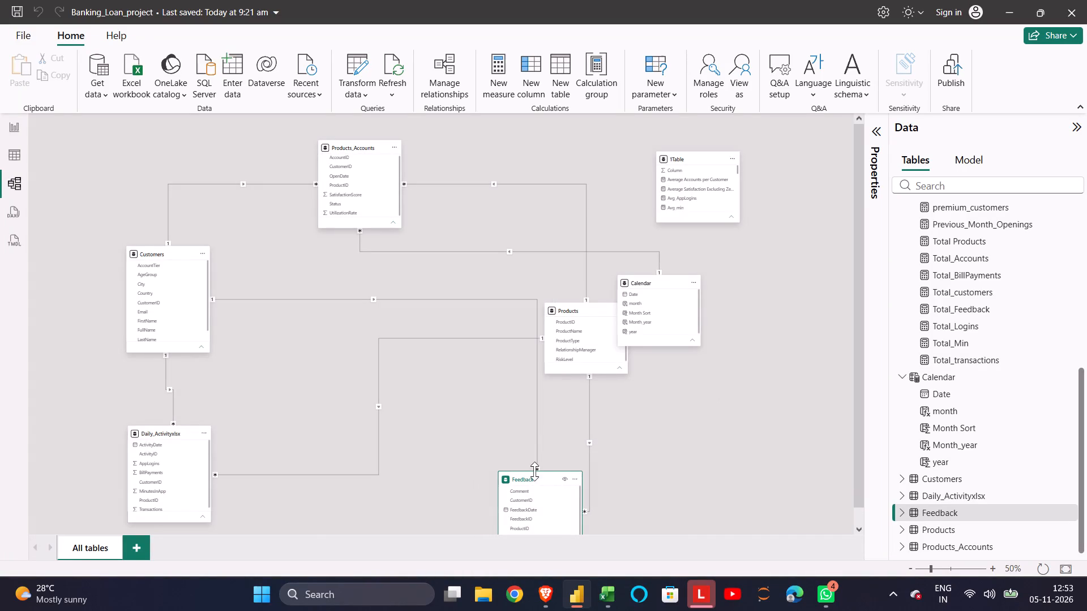
left_click_drag(534, 476, 542, 450)
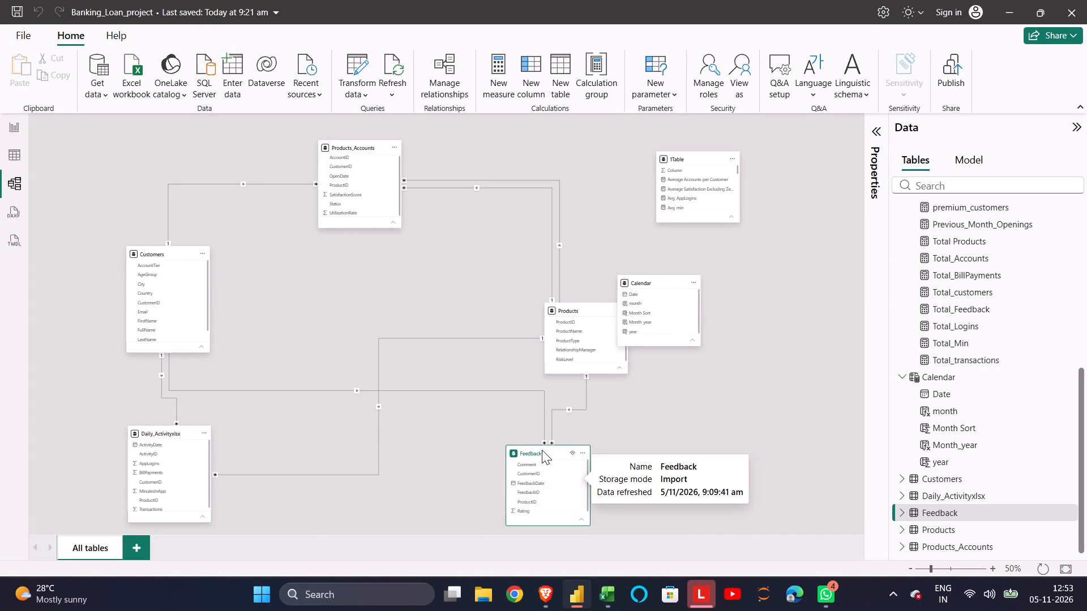
Move Calendar into the centre of the diagram, directly below Products_Accounts and between Customers and Products.
left_click_drag(662, 285, 543, 298)
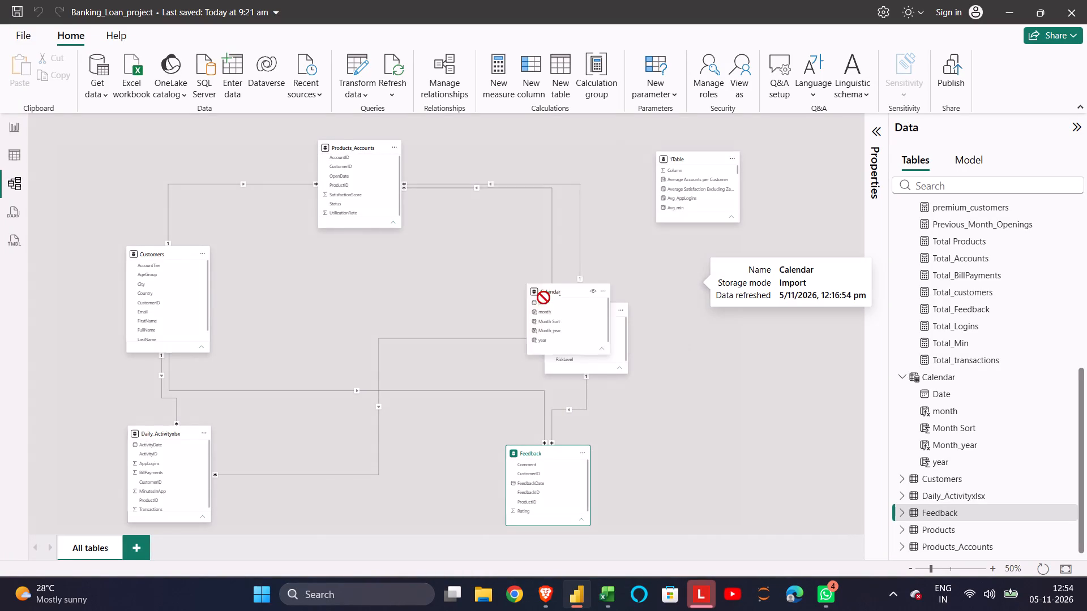
left_click_drag(543, 298, 357, 273)
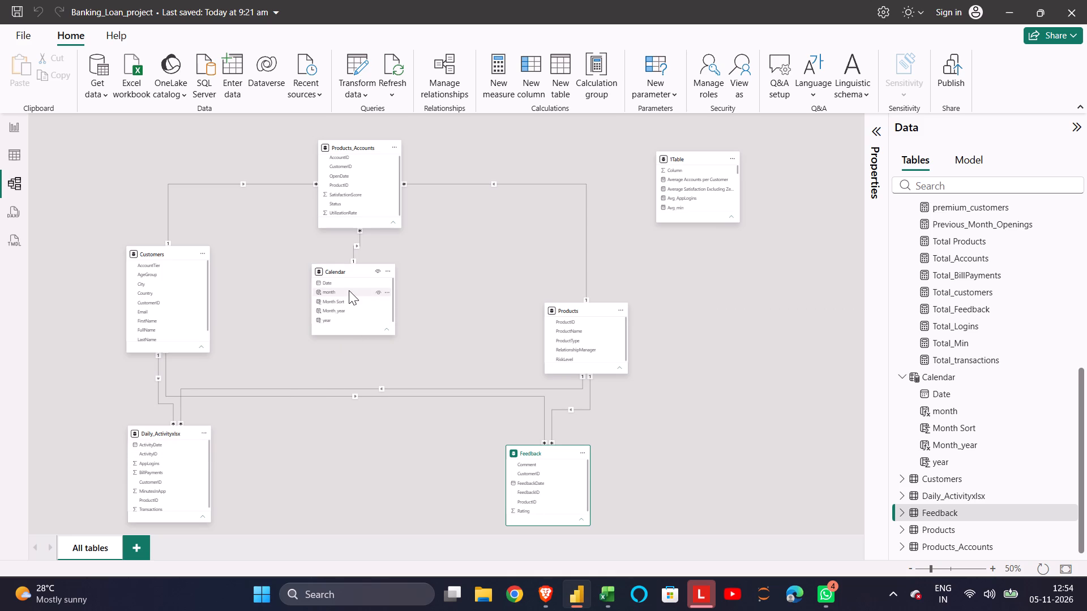
Create an active one-to-many relationship from Calendar's Date to Daily_Activityxlsx's ActivityDate with single cross-filter direction.
left_click_drag(350, 283, 177, 447)
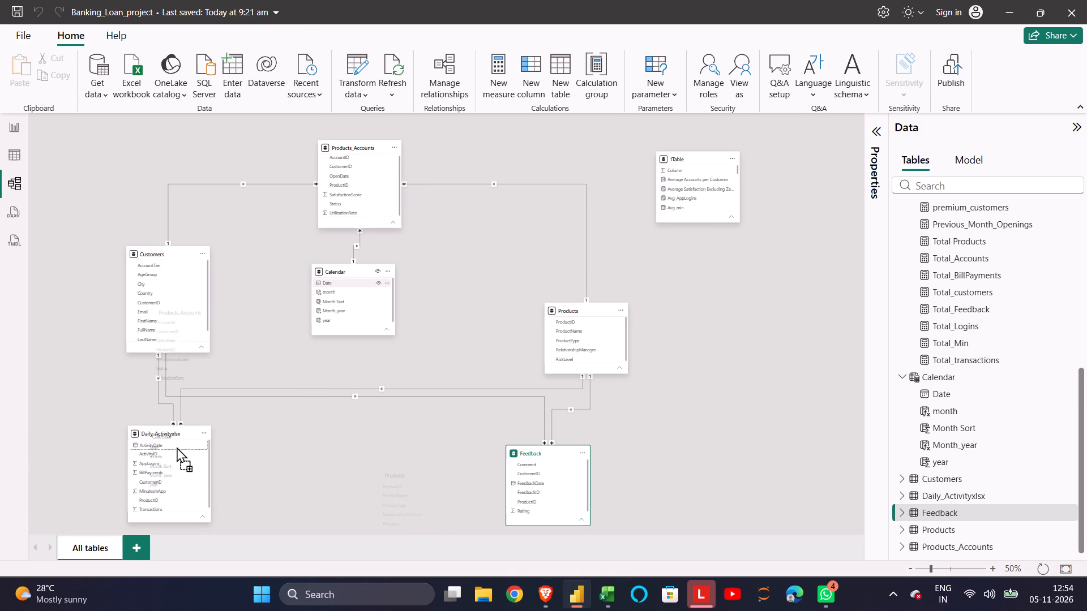
left_click_drag(177, 447, 196, 442)
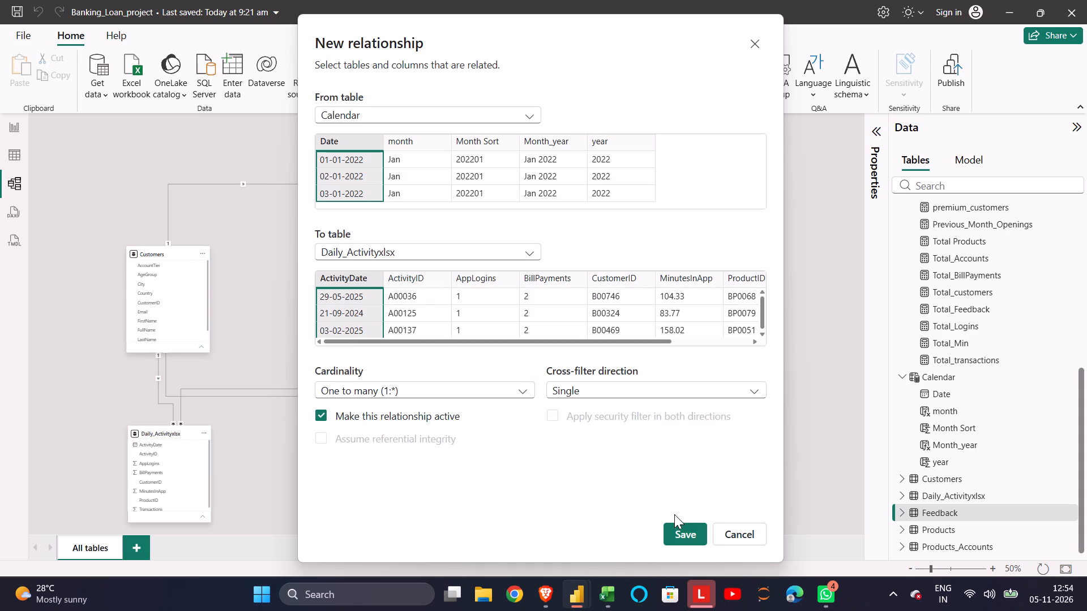
left_click(679, 528)
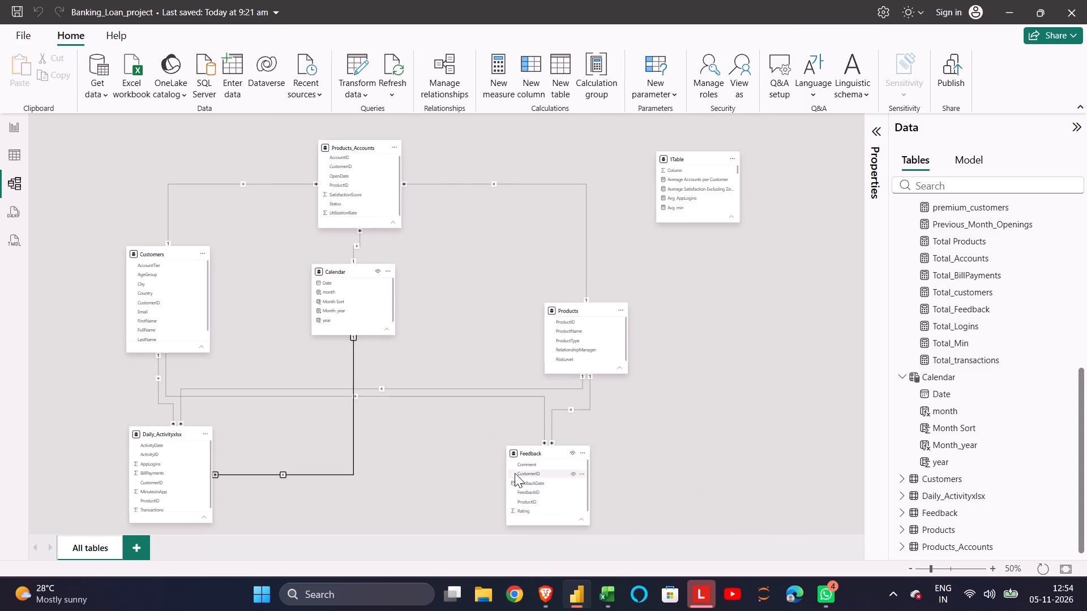
Create an active one-to-many relationship from Calendar's Date to Feedback's FeedbackDate with single cross-filter direction.
scroll(558, 496, "down", 1)
left_click_drag(339, 279, 549, 504)
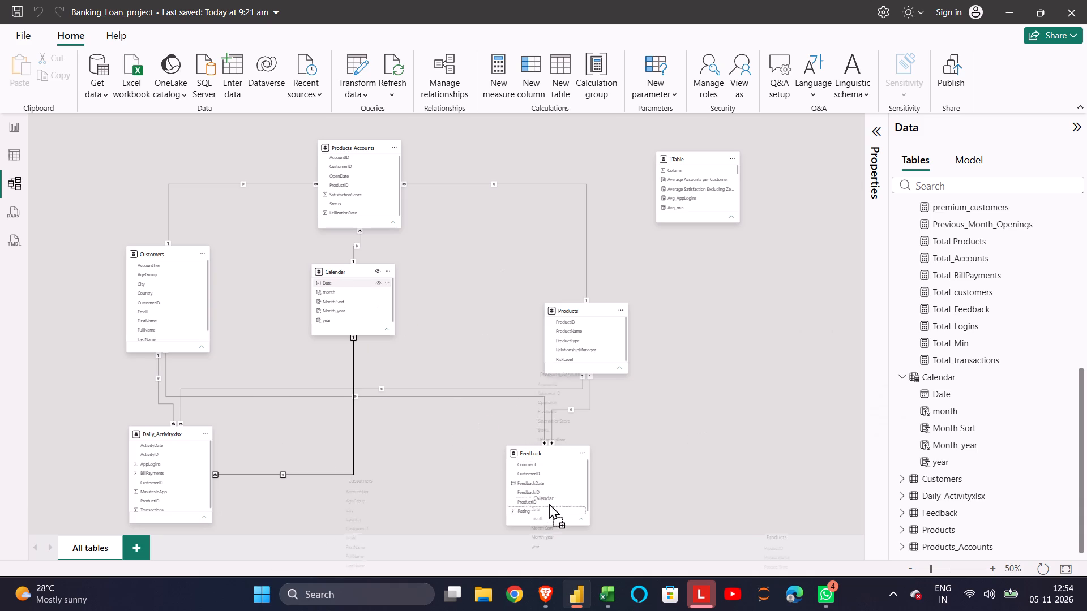
left_click_drag(549, 504, 538, 481)
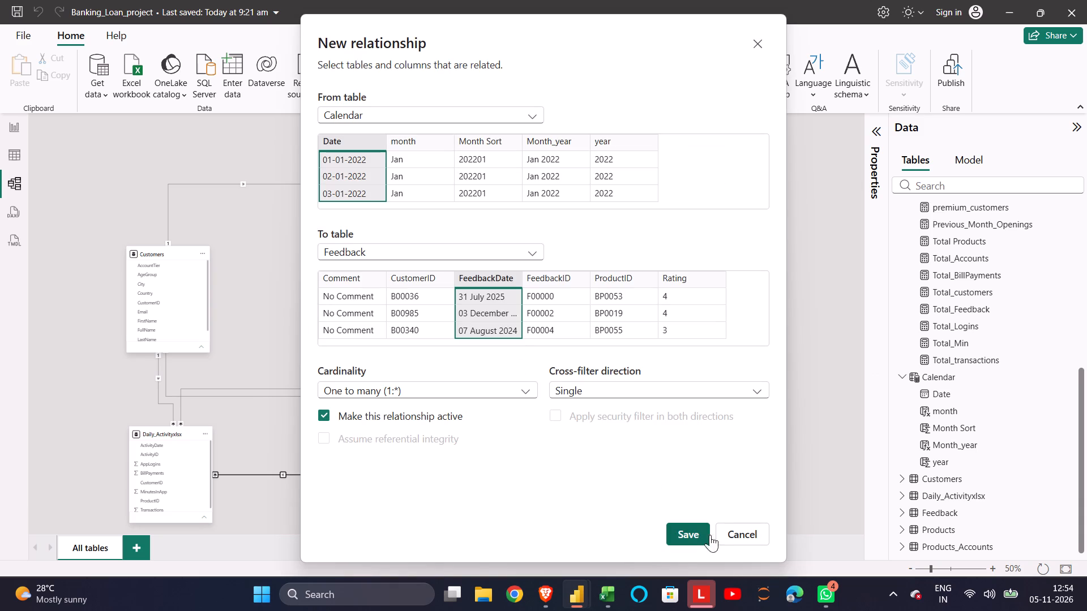
left_click(691, 535)
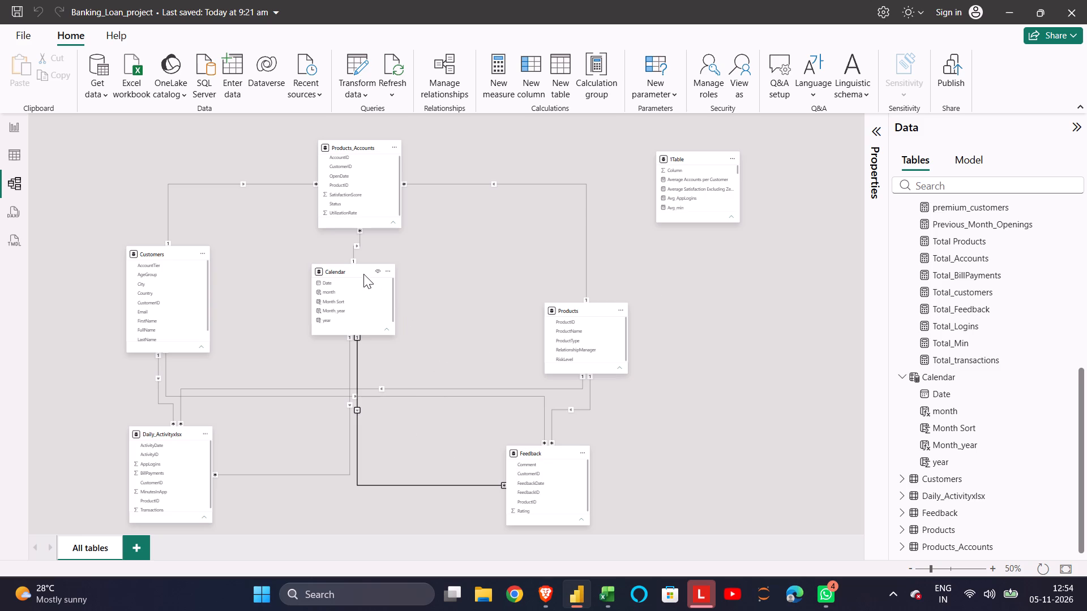
Nudge Calendar slightly lower so it lines up beneath Products_Accounts.
left_click_drag(362, 273, 366, 286)
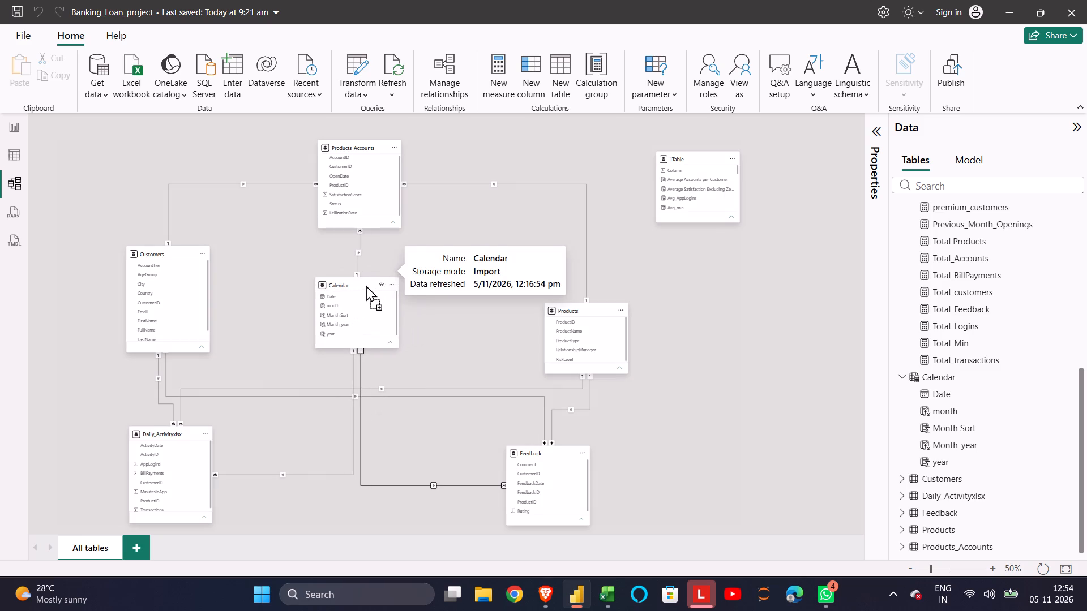
left_click_drag(366, 286, 368, 289)
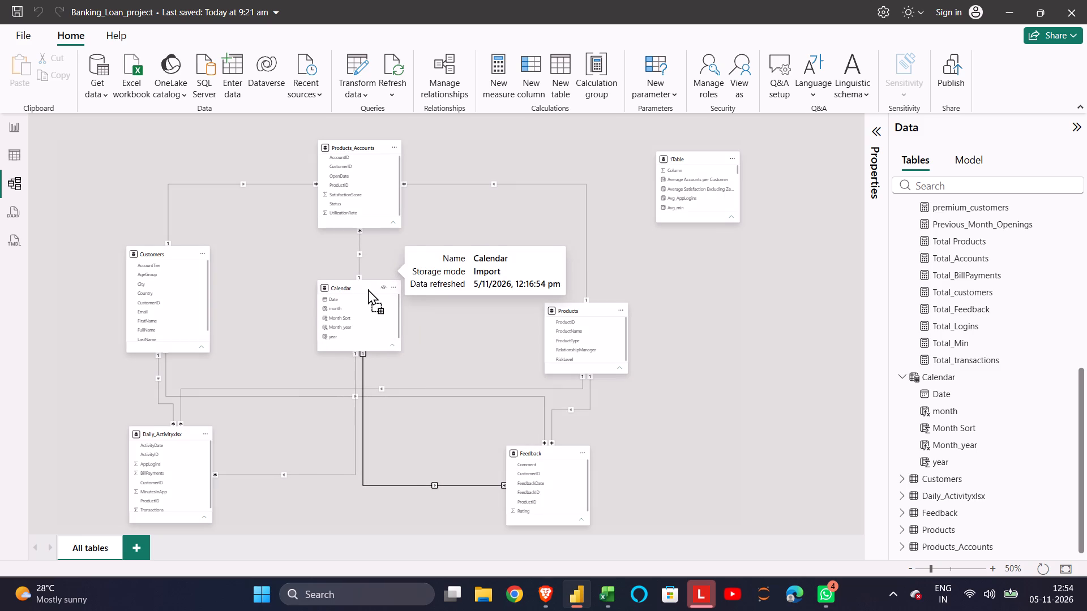
left_click_drag(368, 289, 368, 287)
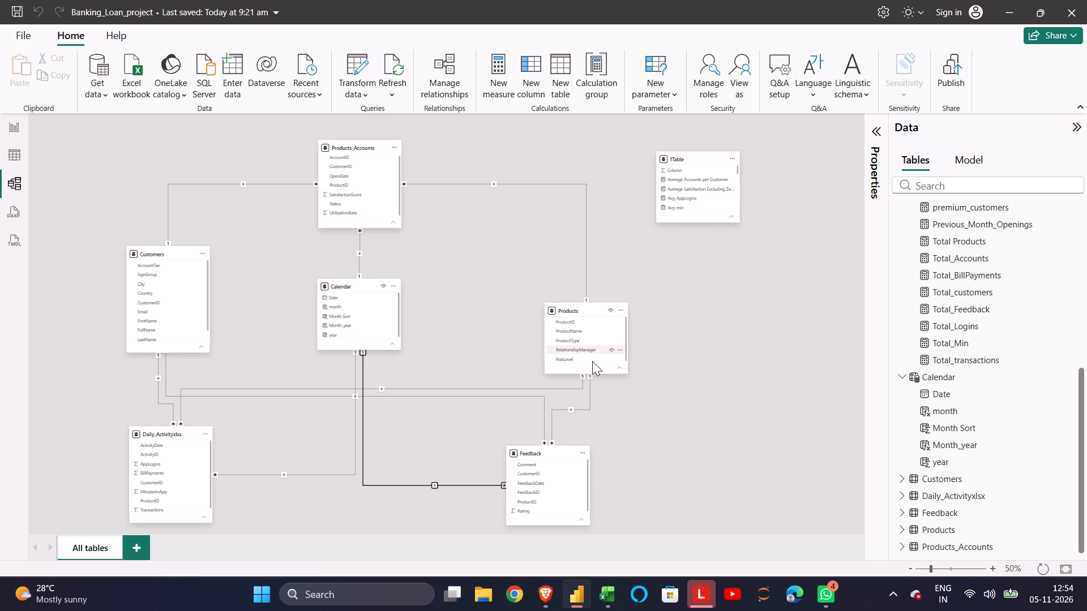
Capture a screen snip of the whole Power BI window showing the model diagram, down to the status bar.
key("shift+super+s")
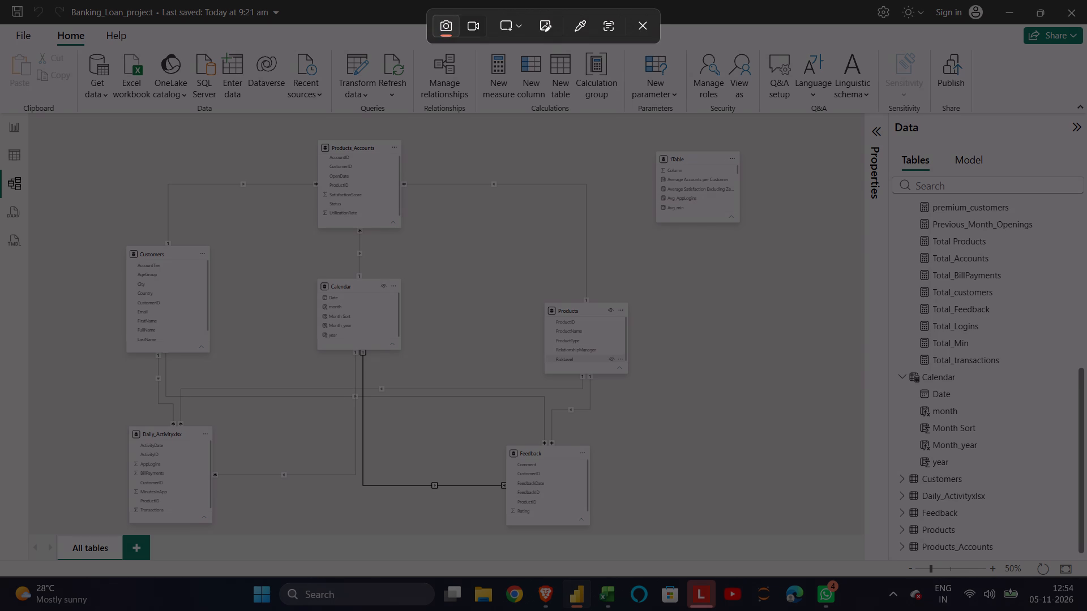
left_click_drag(0, 0, 1086, 490)
scroll(311, 264, "right", 5)
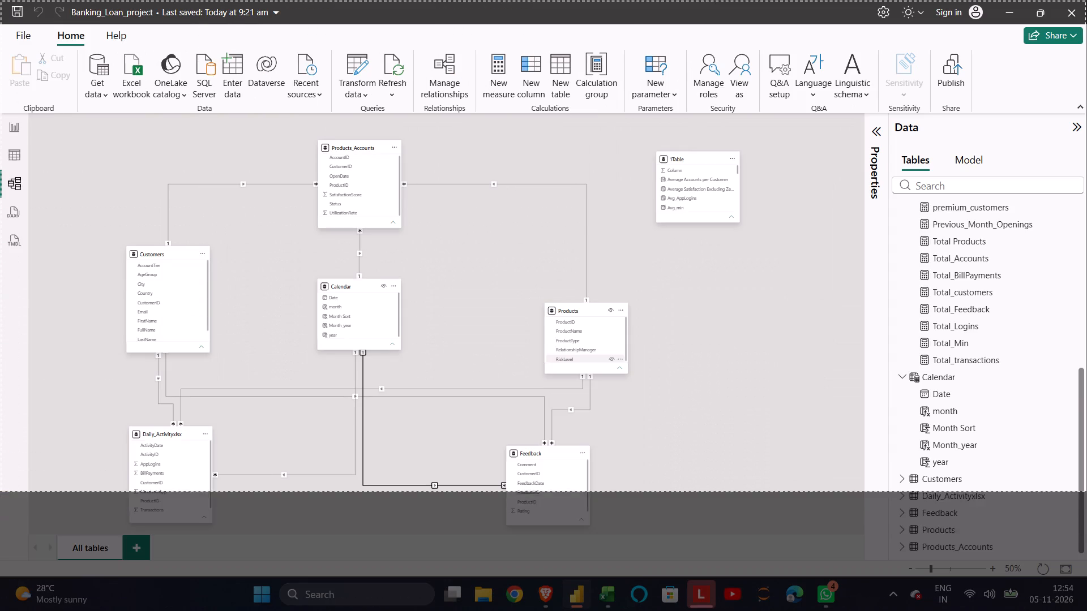